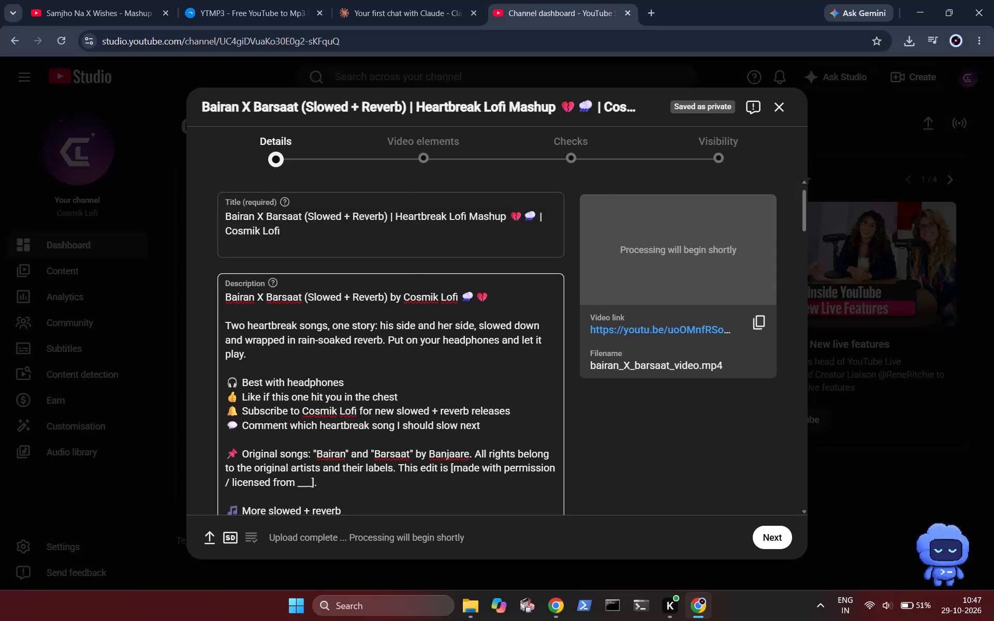
Play the Samjho Na X Wishes mashup on YouTube and look through its recommended videos and comments.
{"action": "left_click", "coordinate": [83, 10]}
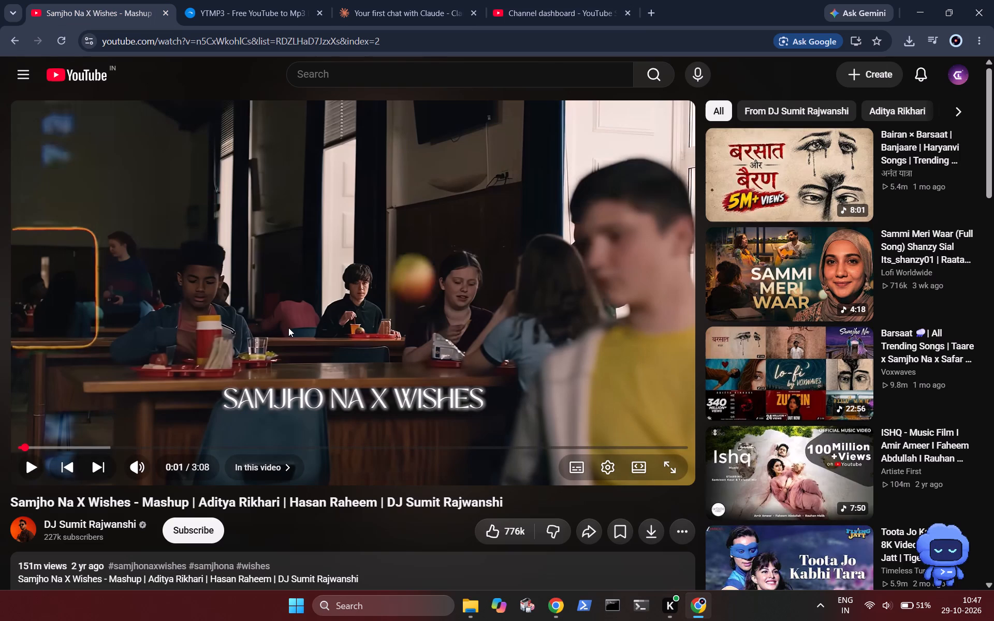
{"action": "left_click", "coordinate": [288, 328]}
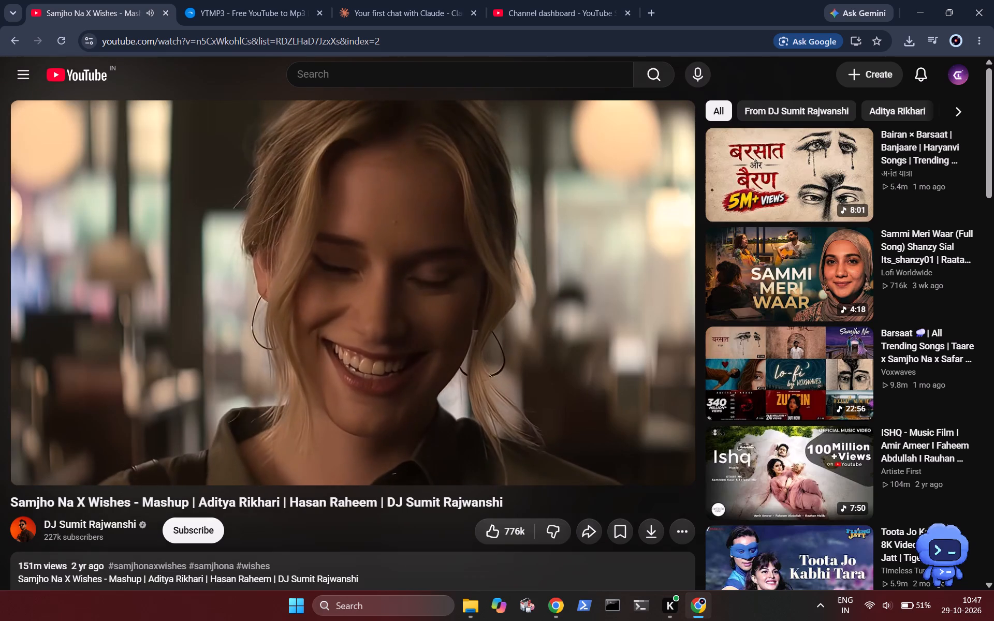
{"action": "scroll", "coordinate": [288, 328], "scroll_direction": "right", "scroll_amount": 6}
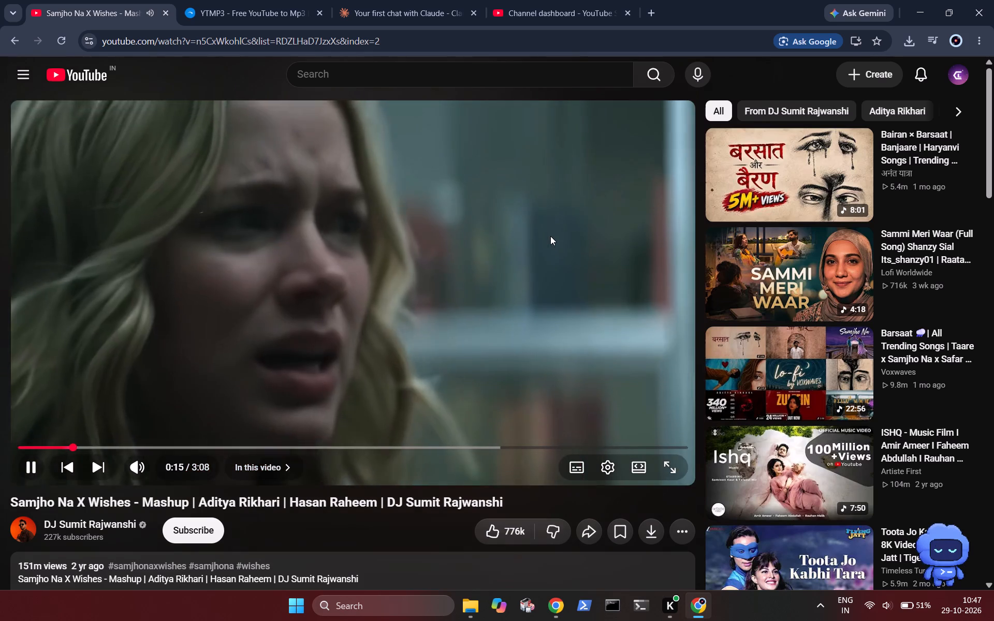
{"action": "scroll", "coordinate": [790, 262], "scroll_direction": "down", "scroll_amount": 1}
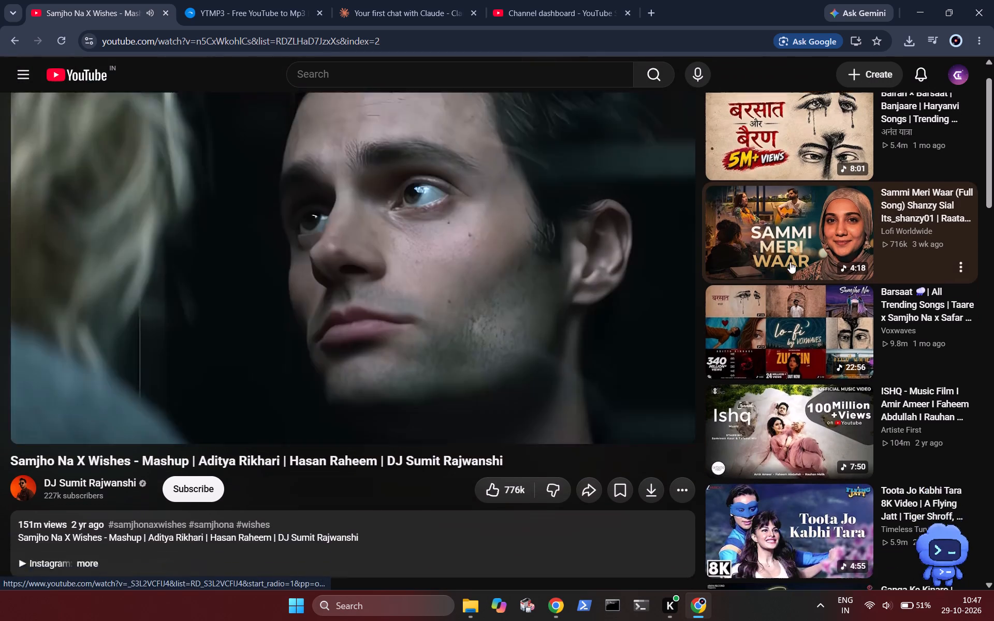
{"action": "scroll", "coordinate": [790, 262], "scroll_direction": "down", "scroll_amount": 2}
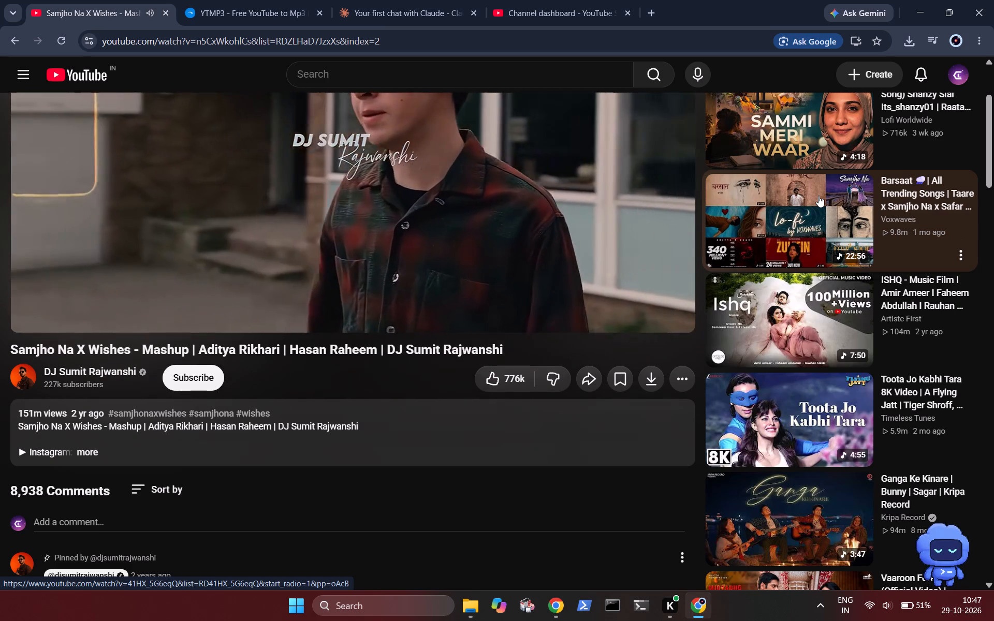
{"action": "scroll", "coordinate": [818, 196], "scroll_direction": "down", "scroll_amount": 1}
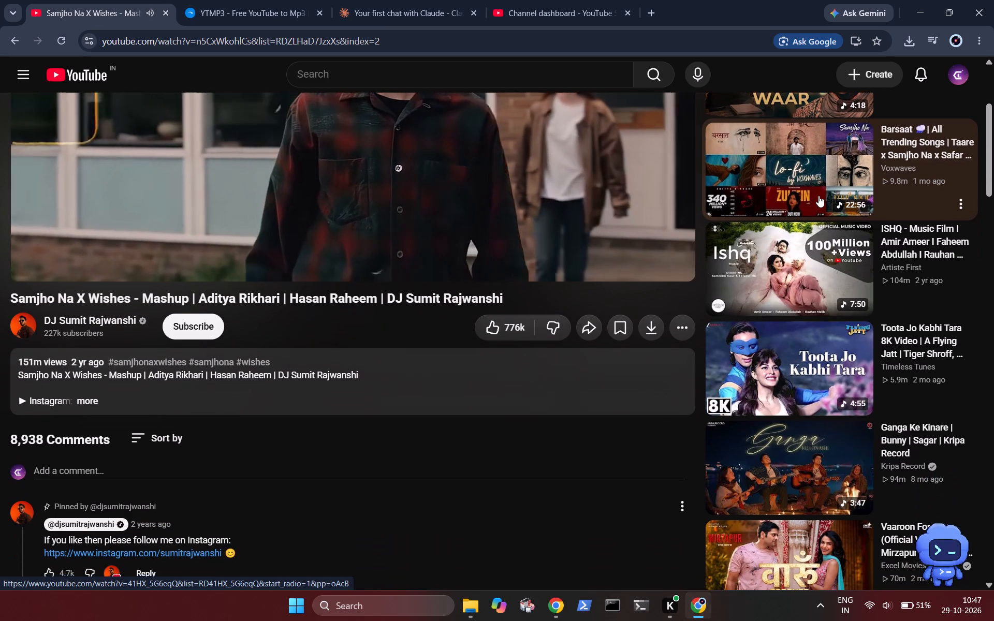
{"action": "scroll", "coordinate": [818, 196], "scroll_direction": "down", "scroll_amount": 1}
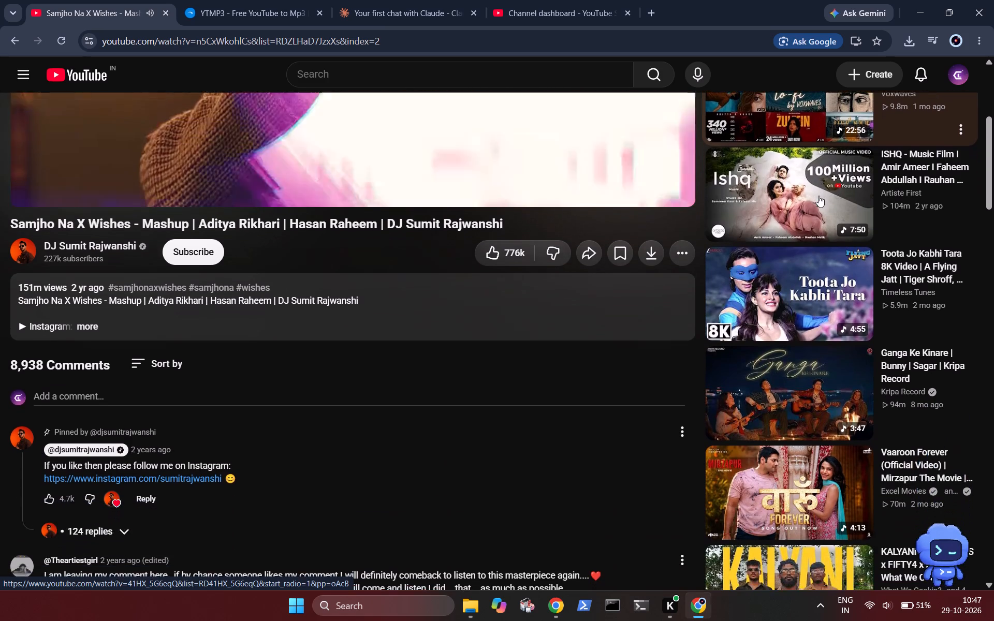
{"action": "scroll", "coordinate": [818, 196], "scroll_direction": "down", "scroll_amount": 2}
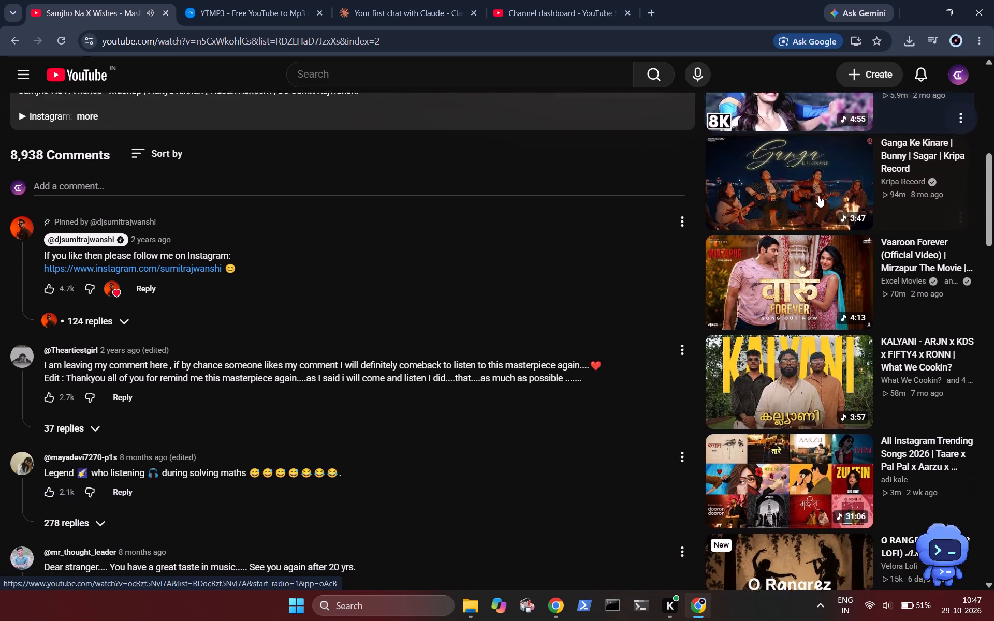
{"action": "scroll", "coordinate": [818, 196], "scroll_direction": "down", "scroll_amount": 2}
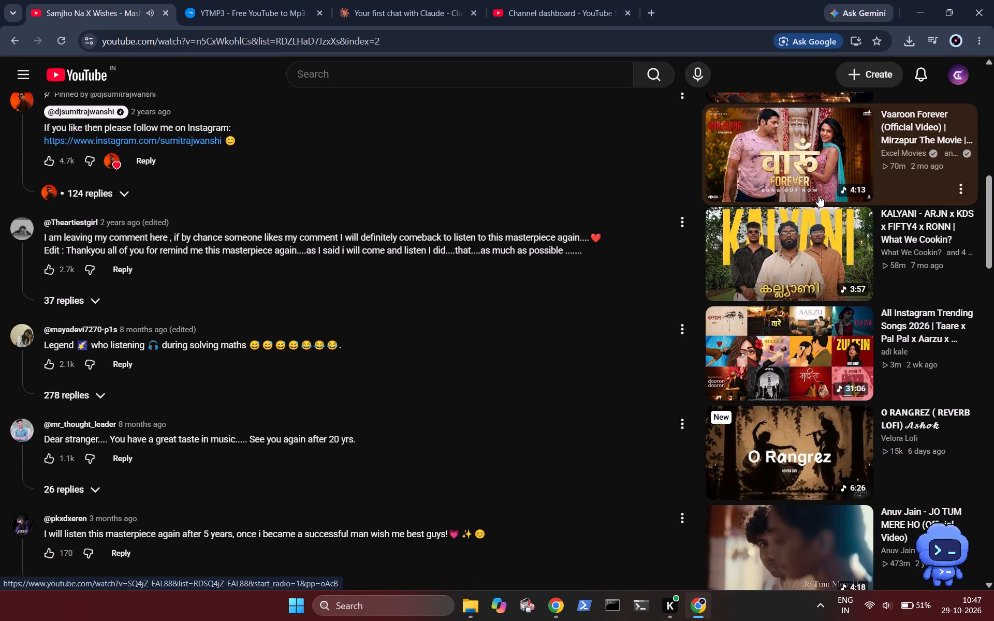
{"action": "scroll", "coordinate": [818, 196], "scroll_direction": "down", "scroll_amount": 2}
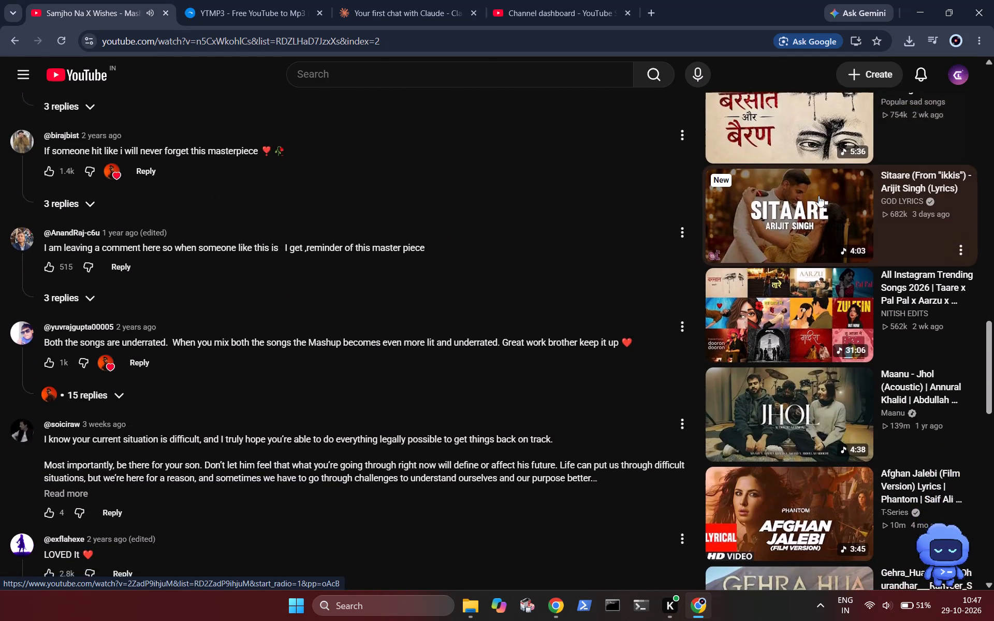
{"action": "scroll", "coordinate": [818, 196], "scroll_direction": "down", "scroll_amount": 1}
{"action": "scroll", "coordinate": [818, 196], "scroll_direction": "up", "scroll_amount": 2}
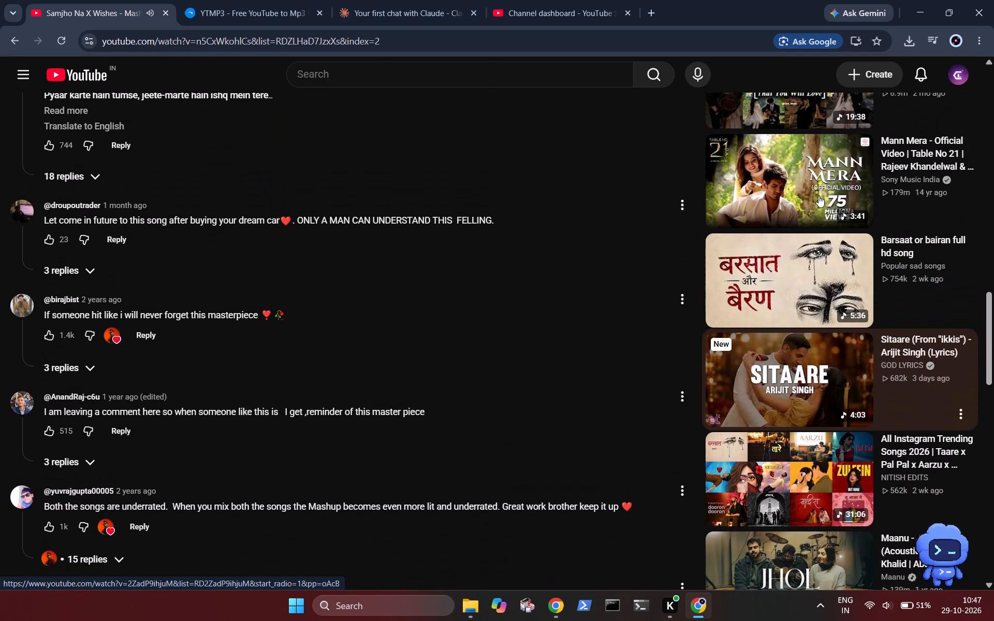
{"action": "scroll", "coordinate": [818, 196], "scroll_direction": "down", "scroll_amount": 2}
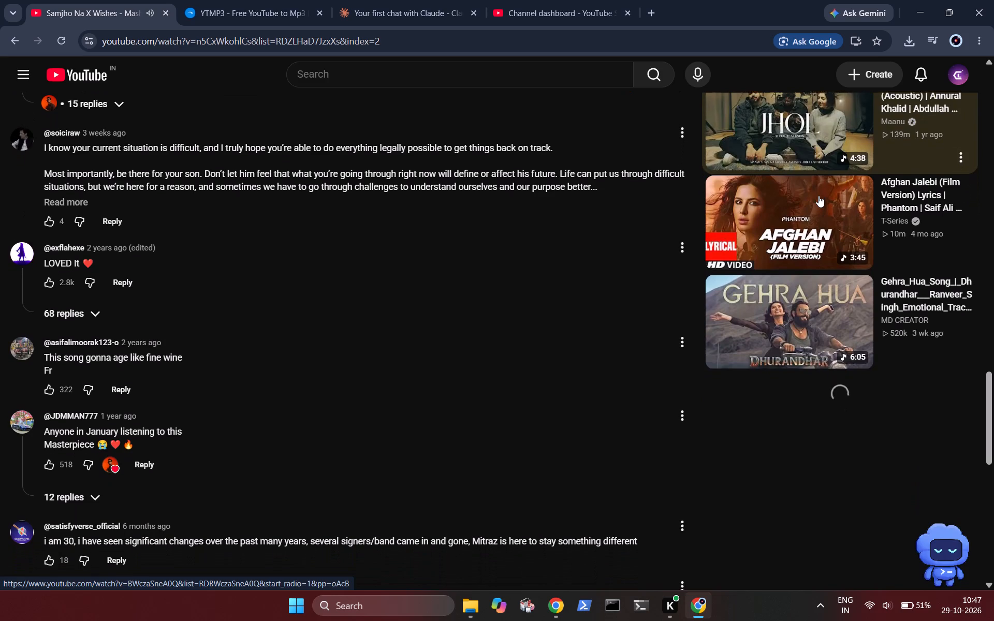
{"action": "scroll", "coordinate": [818, 196], "scroll_direction": "down", "scroll_amount": 3}
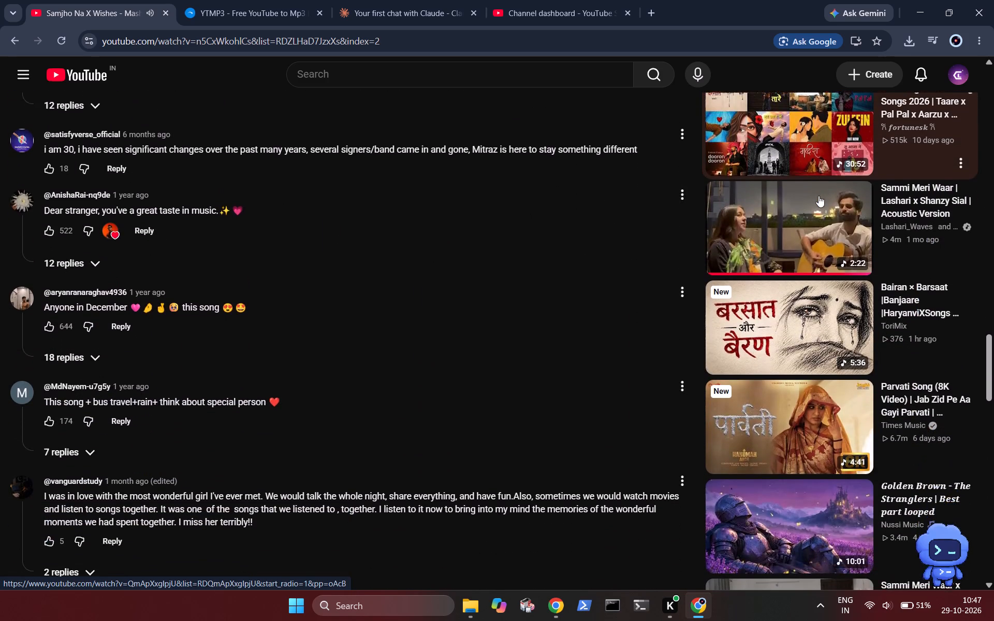
{"action": "scroll", "coordinate": [818, 196], "scroll_direction": "down", "scroll_amount": 2}
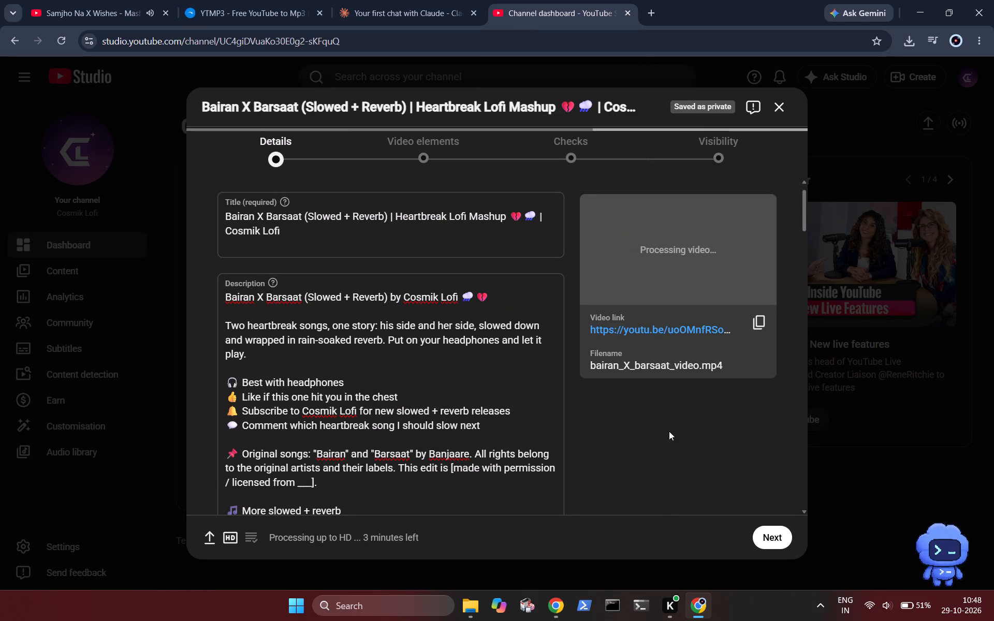
{"action": "left_click", "coordinate": [767, 540]}
{"action": "left_click", "coordinate": [767, 540]}
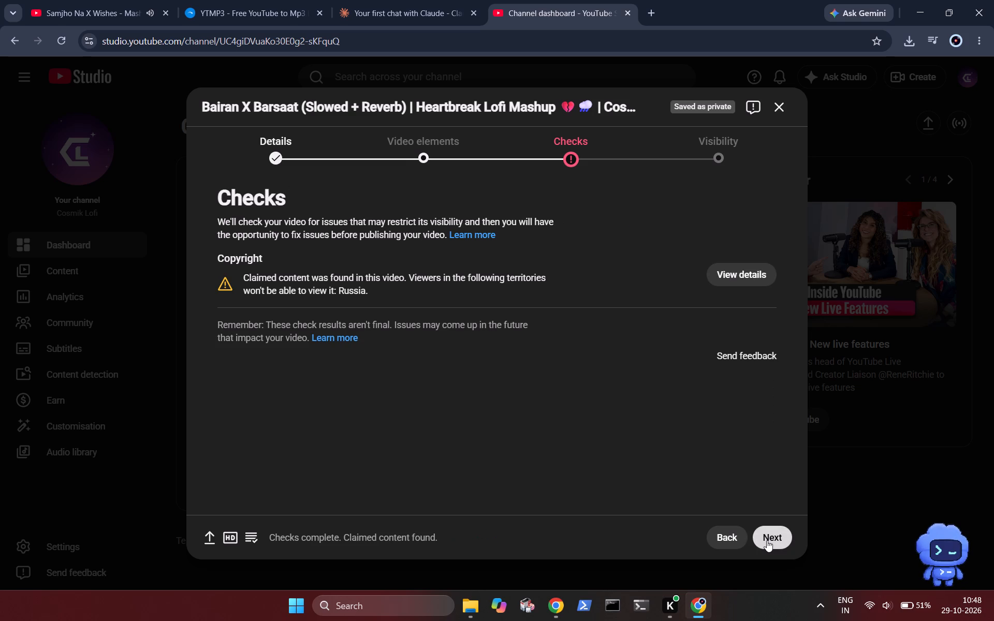
{"action": "left_click", "coordinate": [780, 109]}
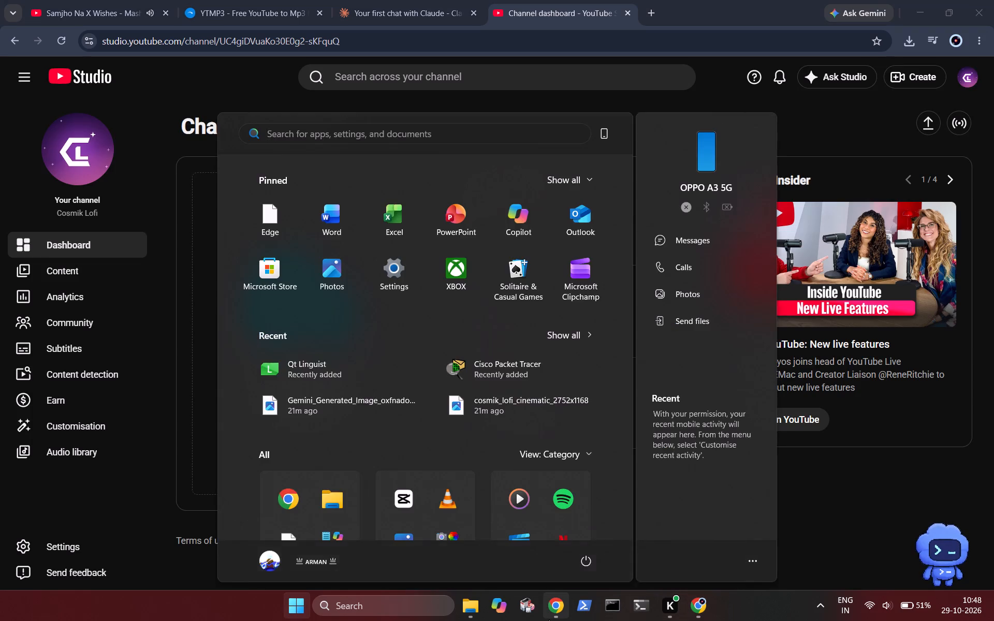
Launch CapCut.
{"action": "type", "text": "cap"}
{"action": "key", "text": "Return"}
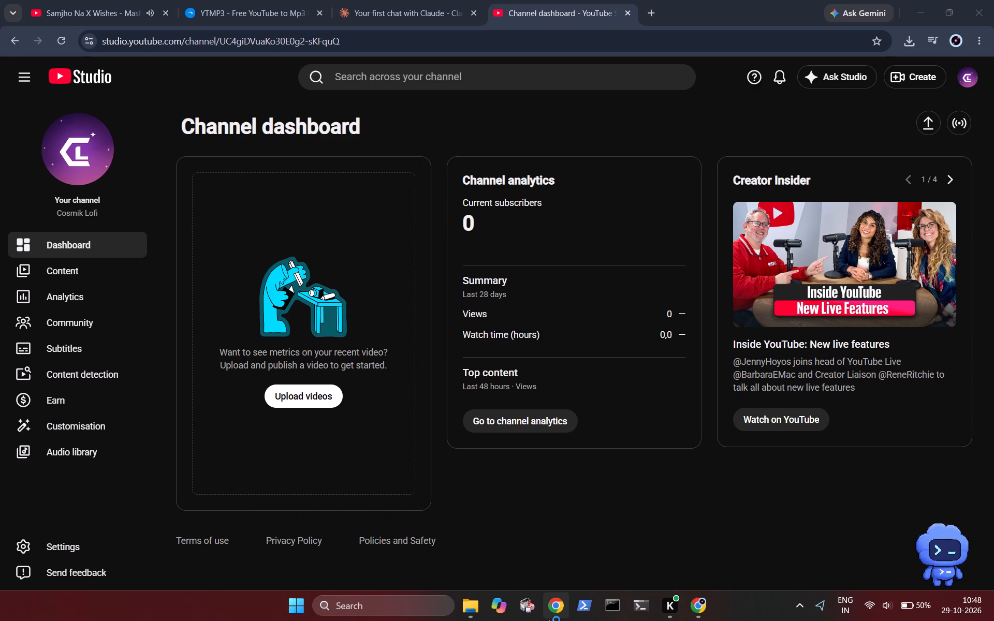
Permanently delete the Bairan X Barsaat draft video from the channel content, acknowledging that deletion cannot be undone.
{"action": "left_click", "coordinate": [70, 276]}
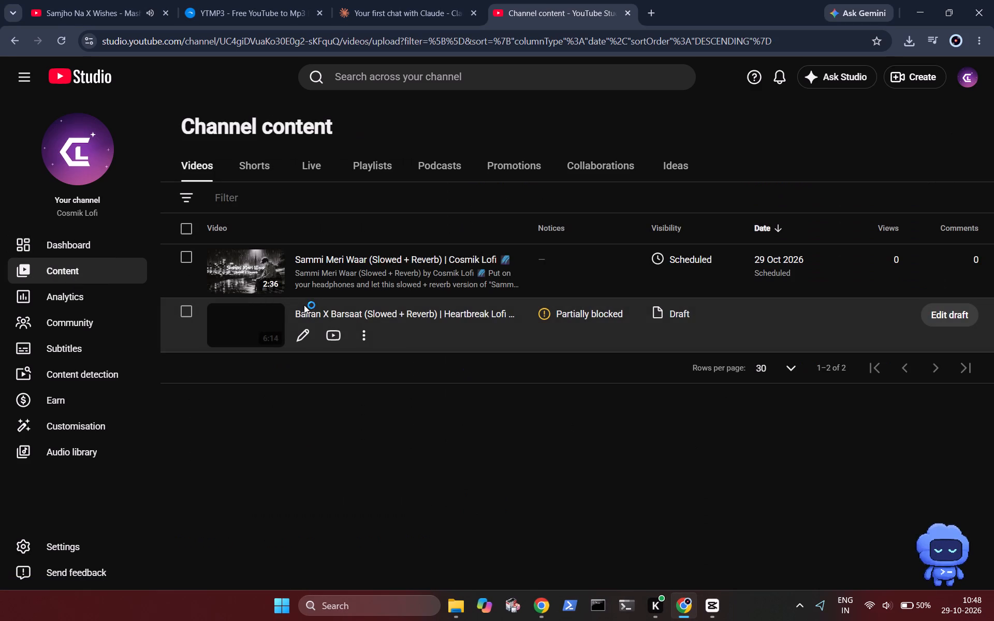
{"action": "left_click", "coordinate": [365, 339]}
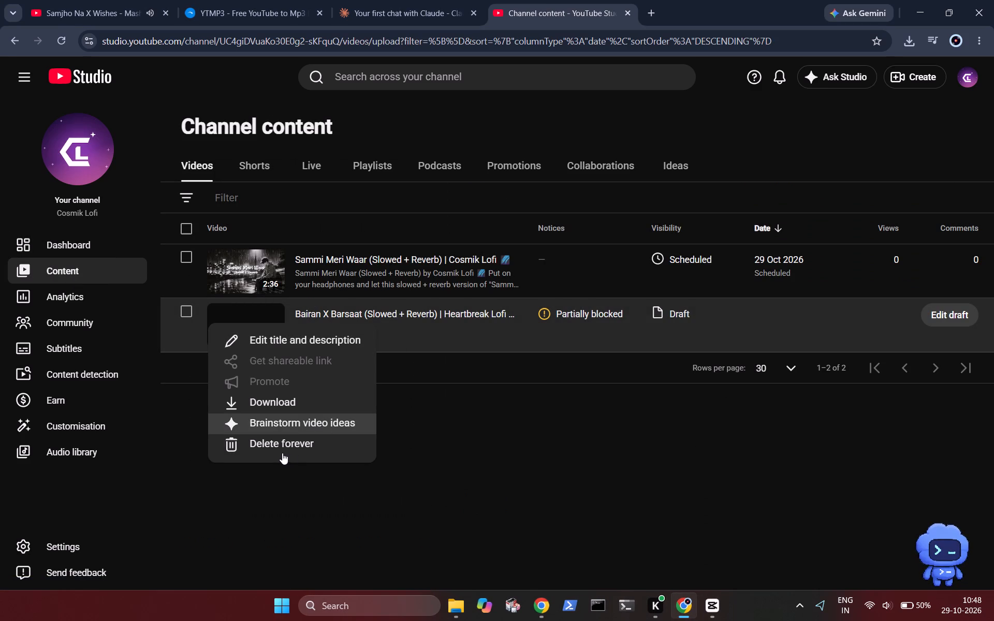
{"action": "left_click", "coordinate": [279, 448]}
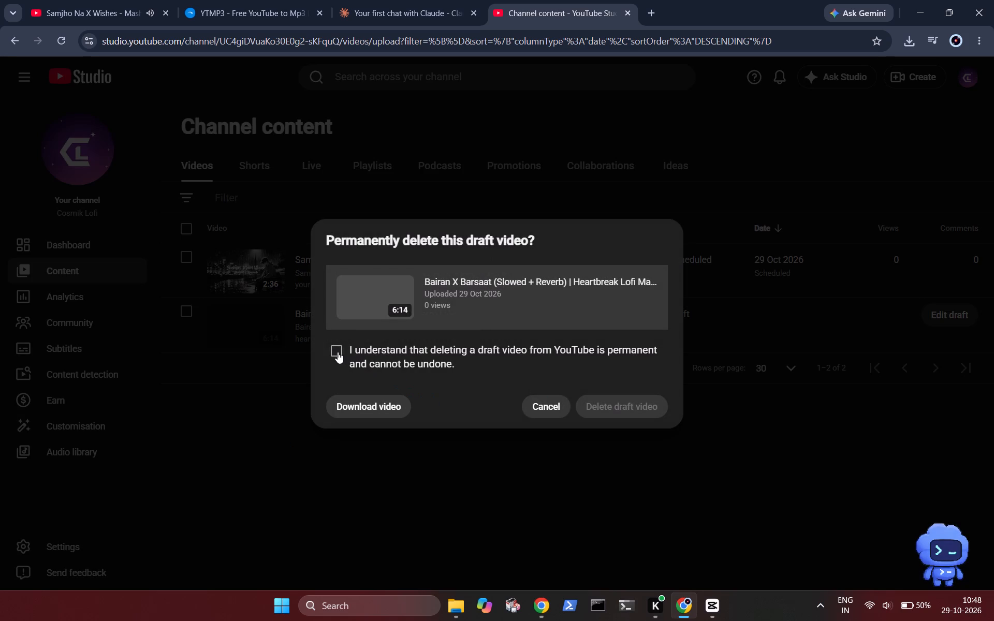
{"action": "left_click", "coordinate": [338, 352]}
{"action": "left_click", "coordinate": [626, 409]}
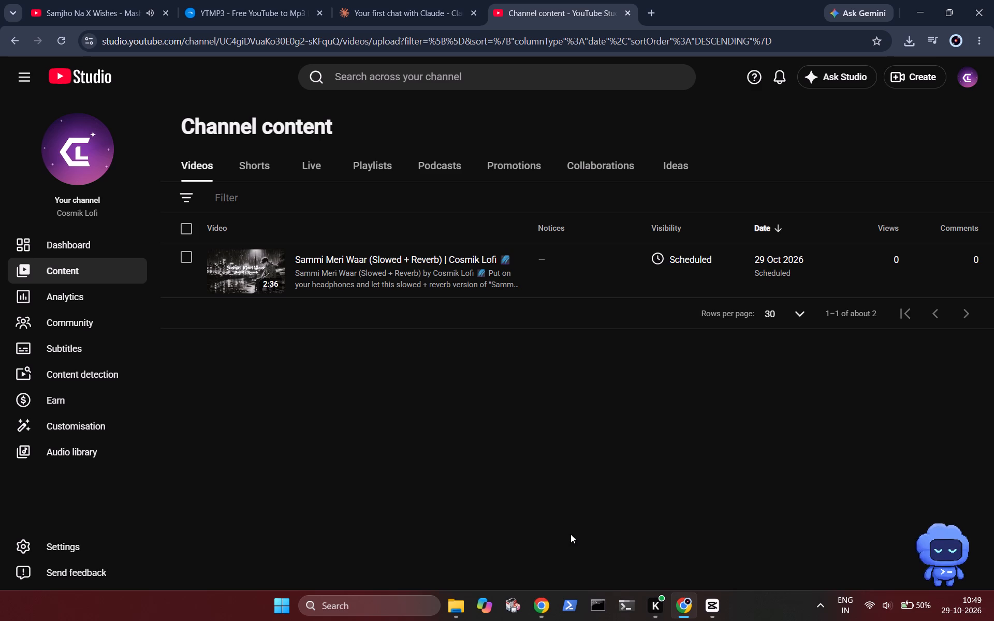
Switch to CapCut and open project 1029 without linking the missing media files.
{"action": "left_click", "coordinate": [718, 616]}
{"action": "left_click", "coordinate": [295, 524]}
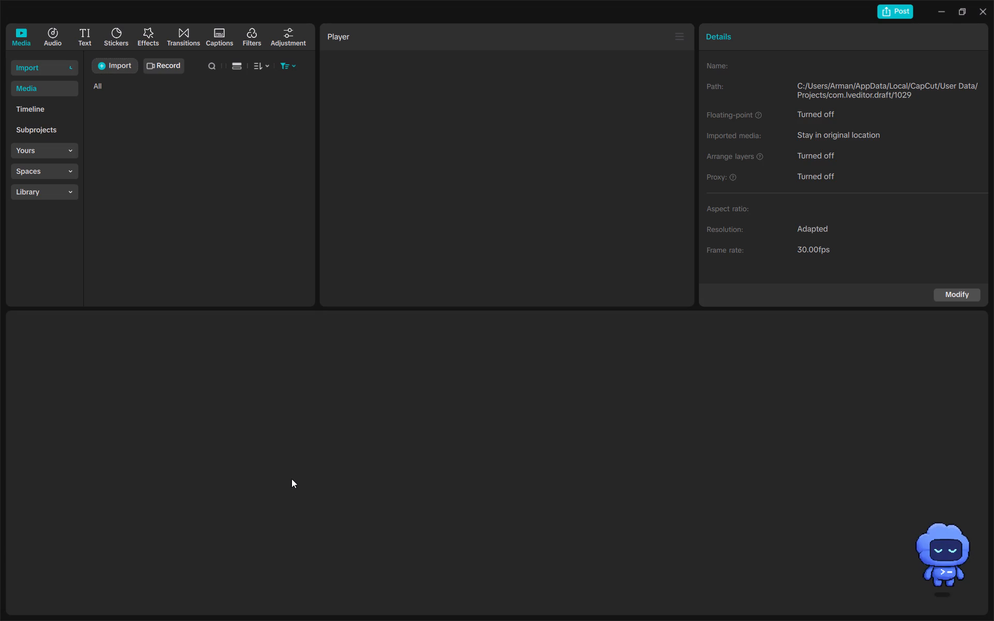
{"action": "left_click", "coordinate": [257, 555]}
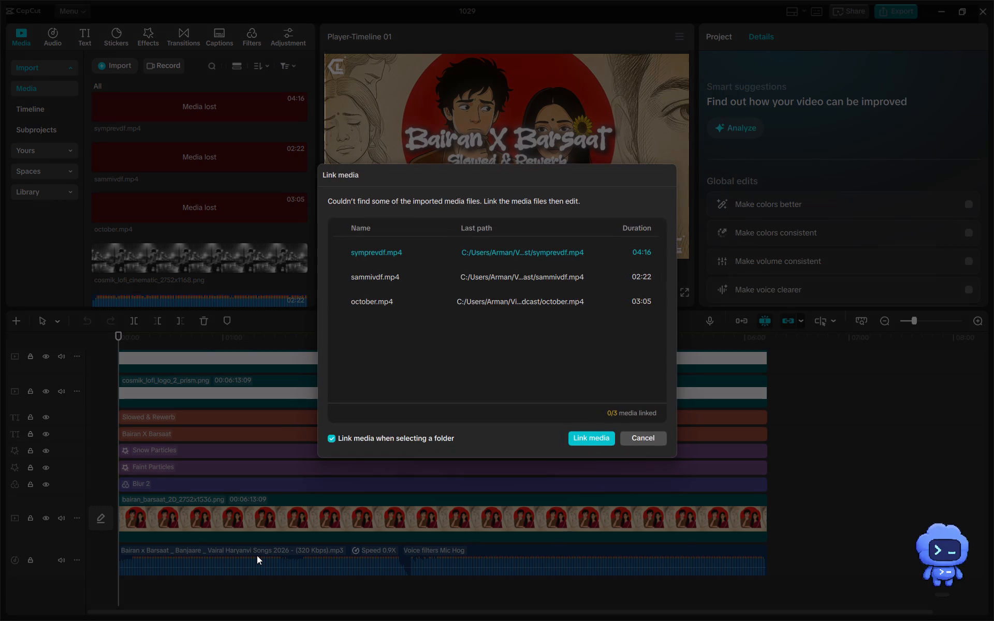
{"action": "left_click", "coordinate": [651, 439]}
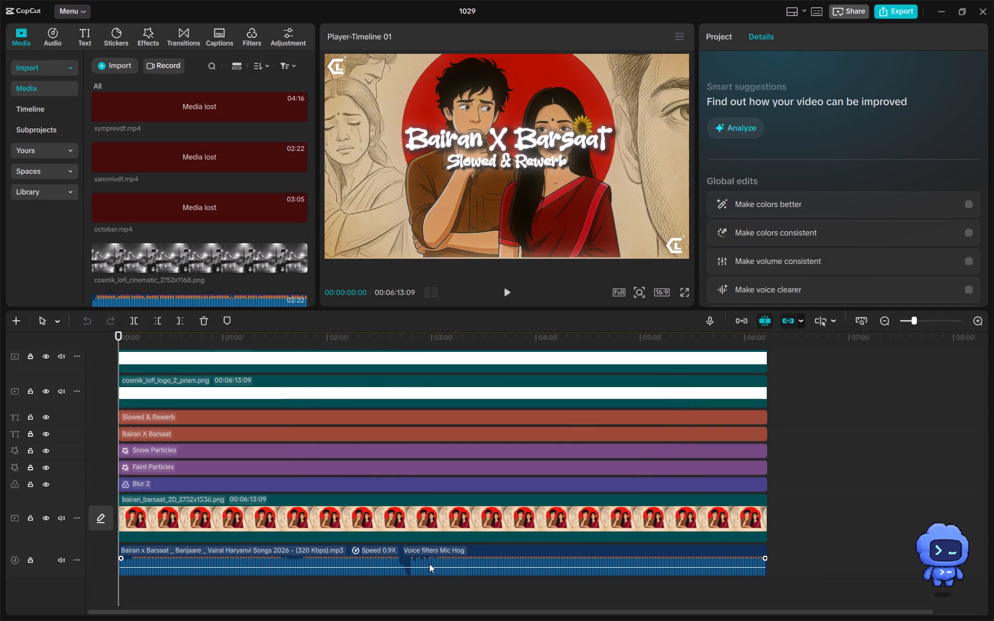
Set the speed of the Bairan x Barsaat audio clip to 0.80x.
{"action": "left_click", "coordinate": [429, 564]}
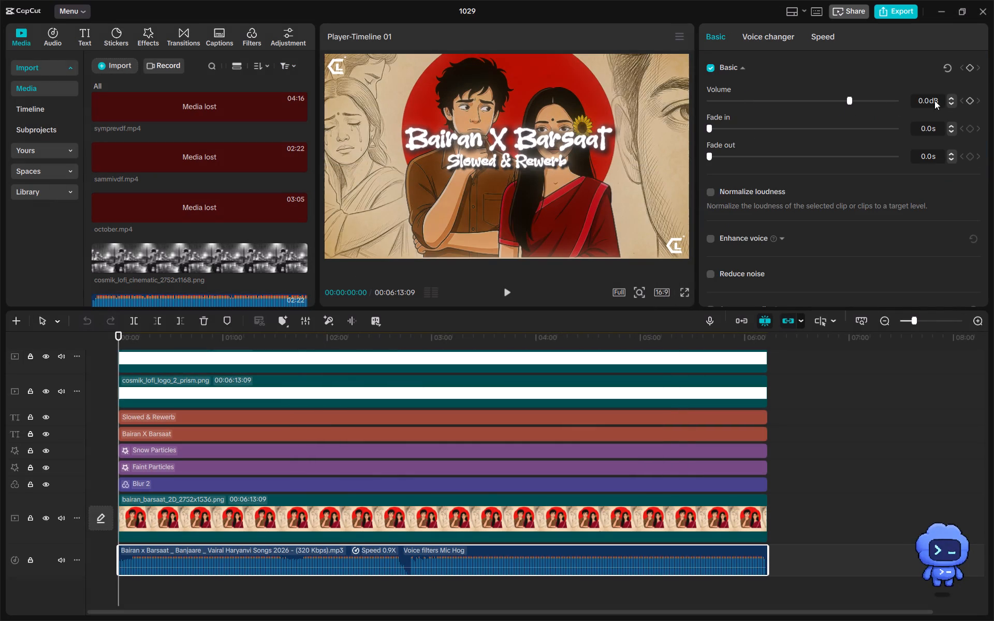
{"action": "left_click", "coordinate": [813, 39]}
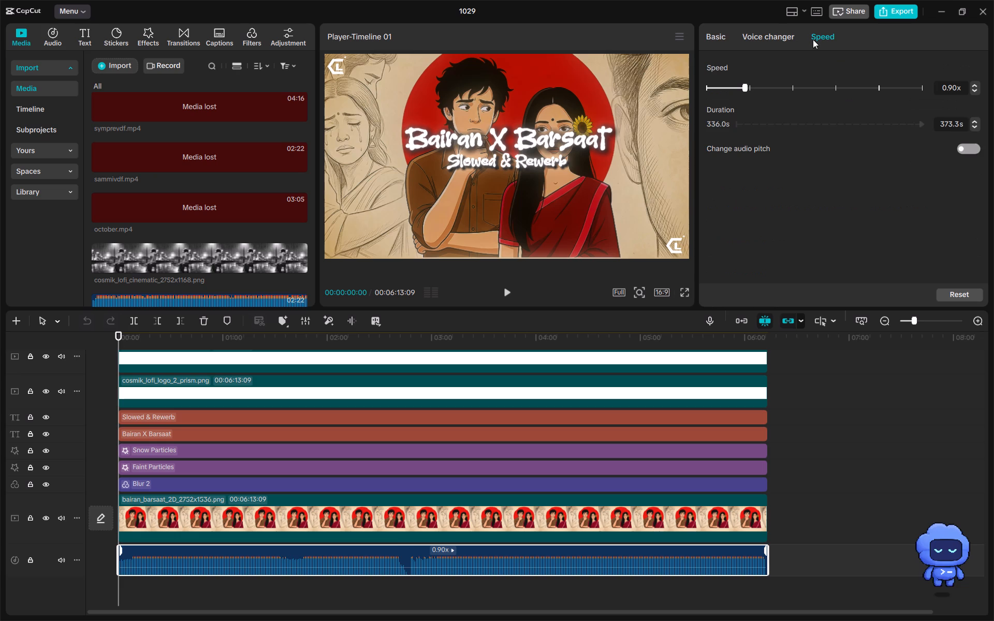
{"action": "left_click", "coordinate": [973, 92]}
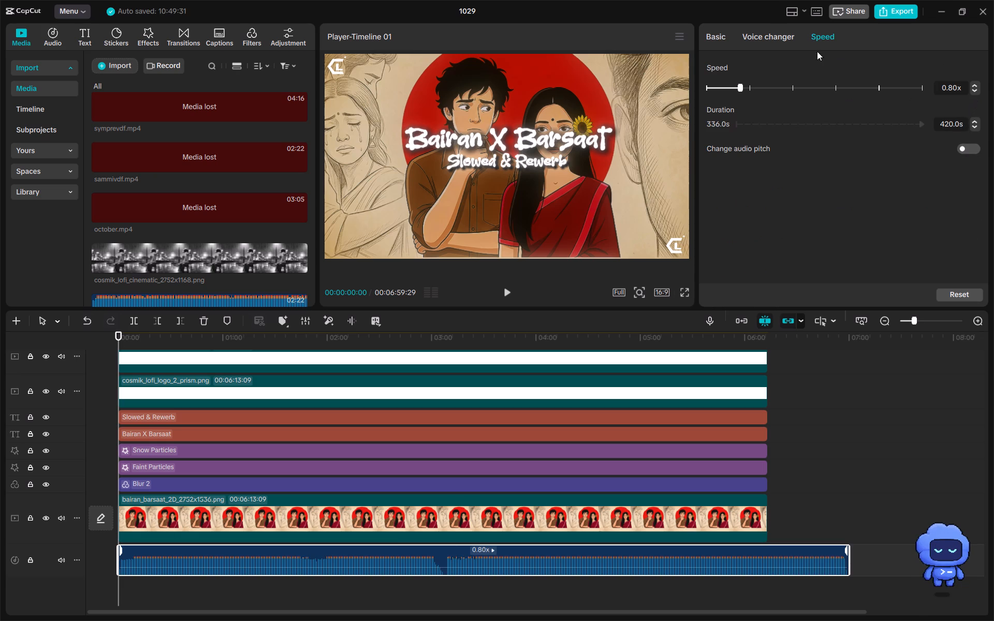
Raise the room size of the audio clip's Mic Hog voice filter to 37.
{"action": "left_click", "coordinate": [763, 37]}
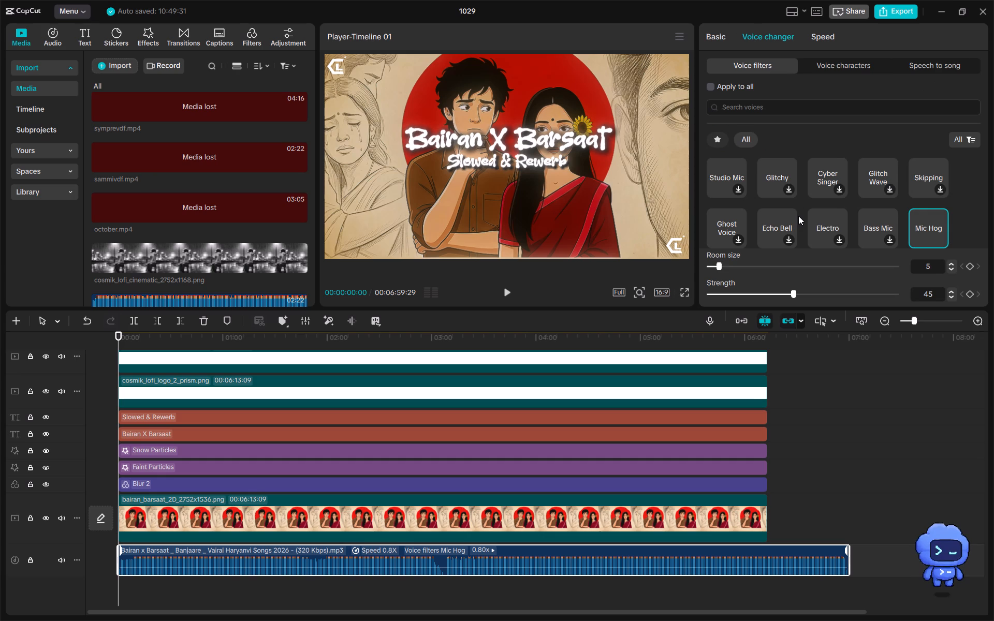
{"action": "scroll", "coordinate": [798, 216], "scroll_direction": "down", "scroll_amount": 2}
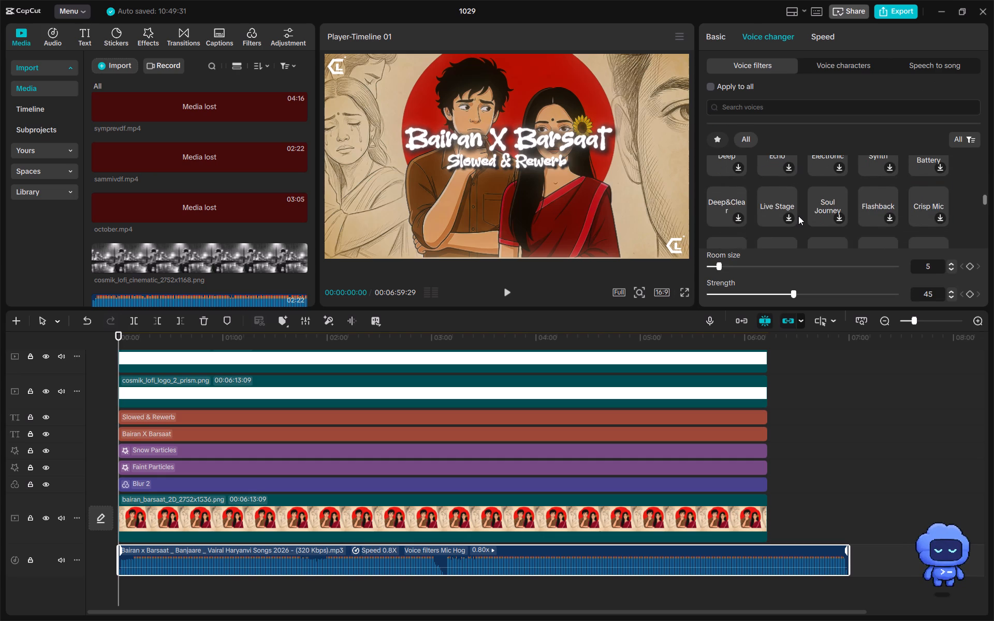
{"action": "scroll", "coordinate": [798, 216], "scroll_direction": "up", "scroll_amount": 1}
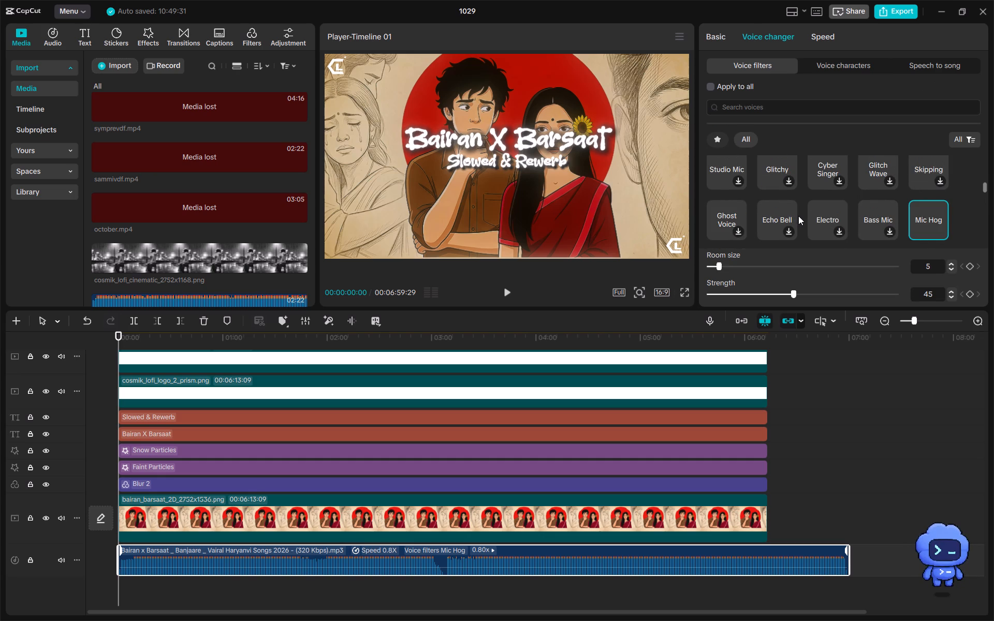
{"action": "left_click", "coordinate": [749, 262]}
{"action": "left_click", "coordinate": [753, 268]}
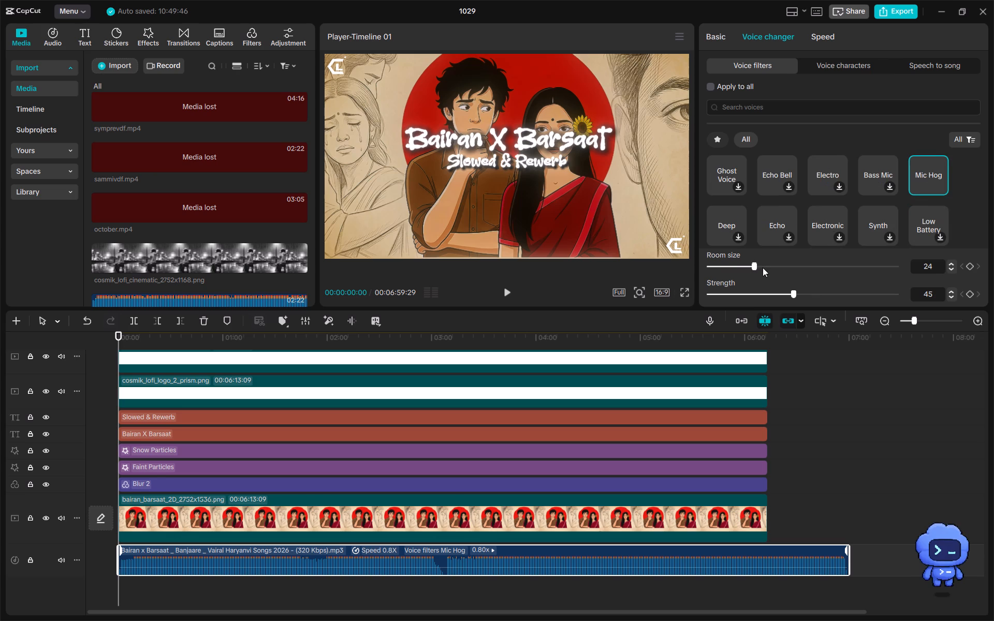
{"action": "left_click", "coordinate": [763, 268]}
{"action": "left_click", "coordinate": [772, 267]}
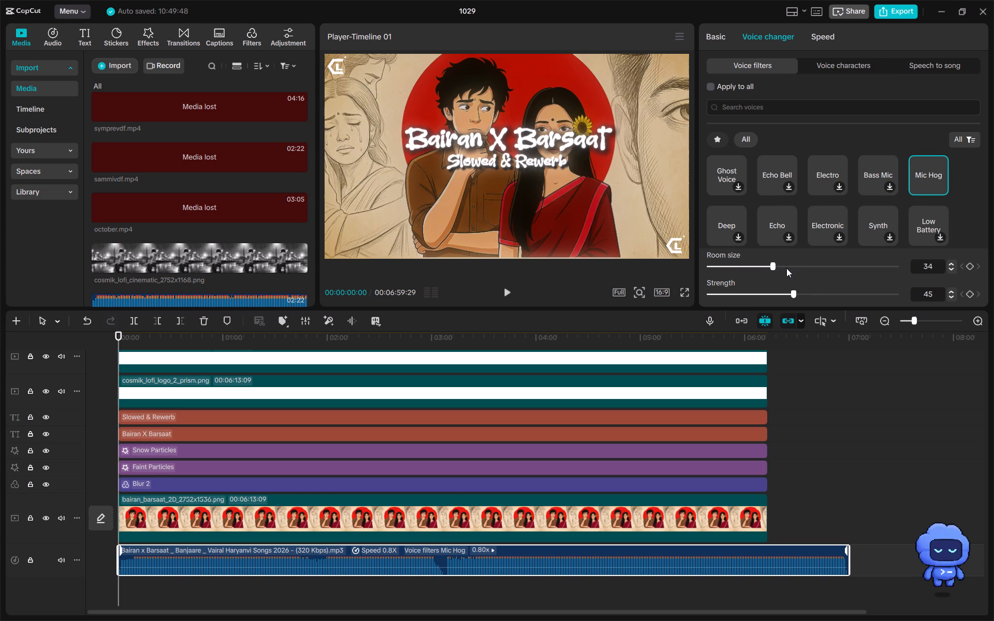
{"action": "left_click", "coordinate": [778, 264]}
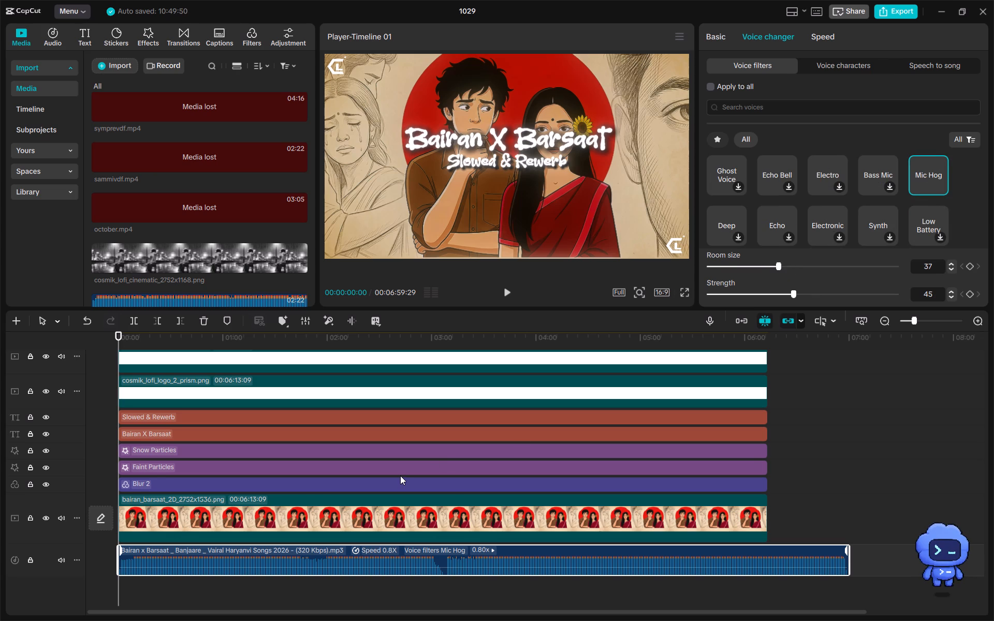
Extend the background image, Faint Particles, Blur 2 and Snow Particles clips past the end of the slowed audio.
{"action": "left_click", "coordinate": [621, 513]}
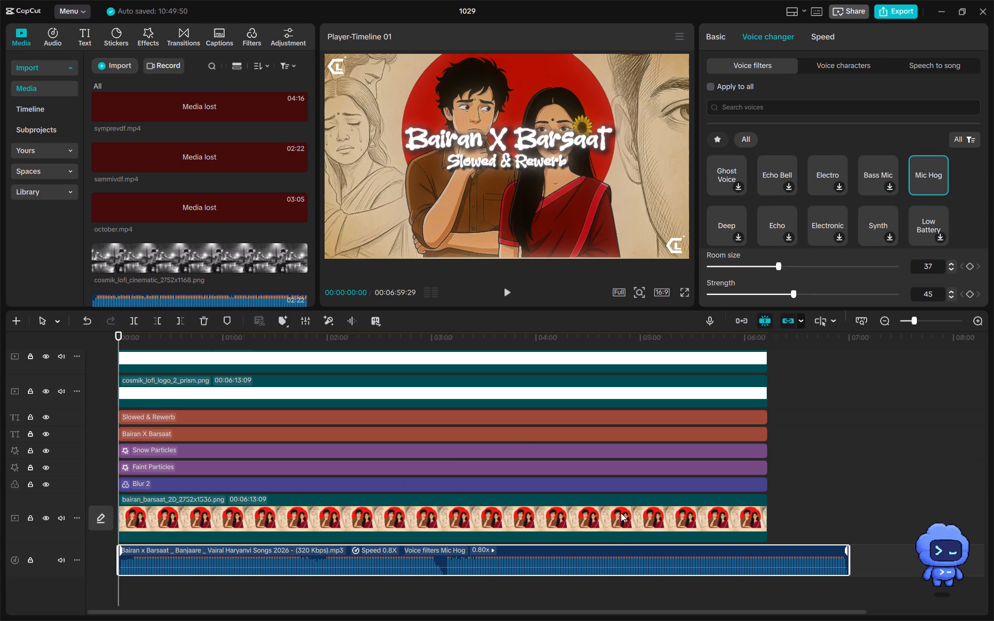
{"action": "left_click", "coordinate": [739, 513]}
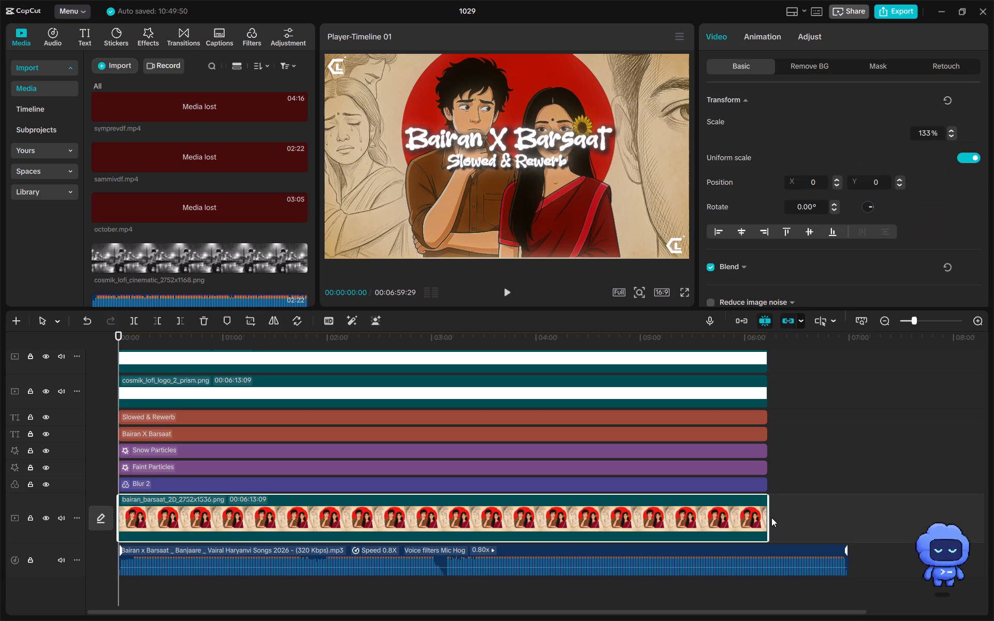
{"action": "left_click_drag", "start_coordinate": [767, 515], "coordinate": [882, 517]}
{"action": "left_click", "coordinate": [753, 460]}
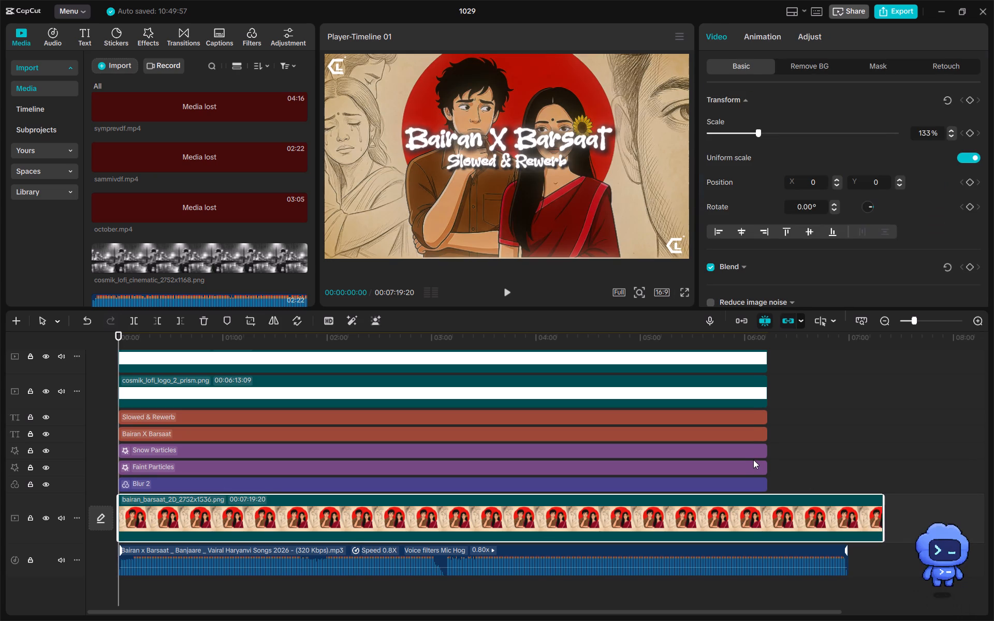
{"action": "left_click", "coordinate": [763, 471]}
{"action": "left_click_drag", "start_coordinate": [766, 470], "coordinate": [932, 465]}
{"action": "left_click_drag", "start_coordinate": [767, 483], "coordinate": [867, 478]}
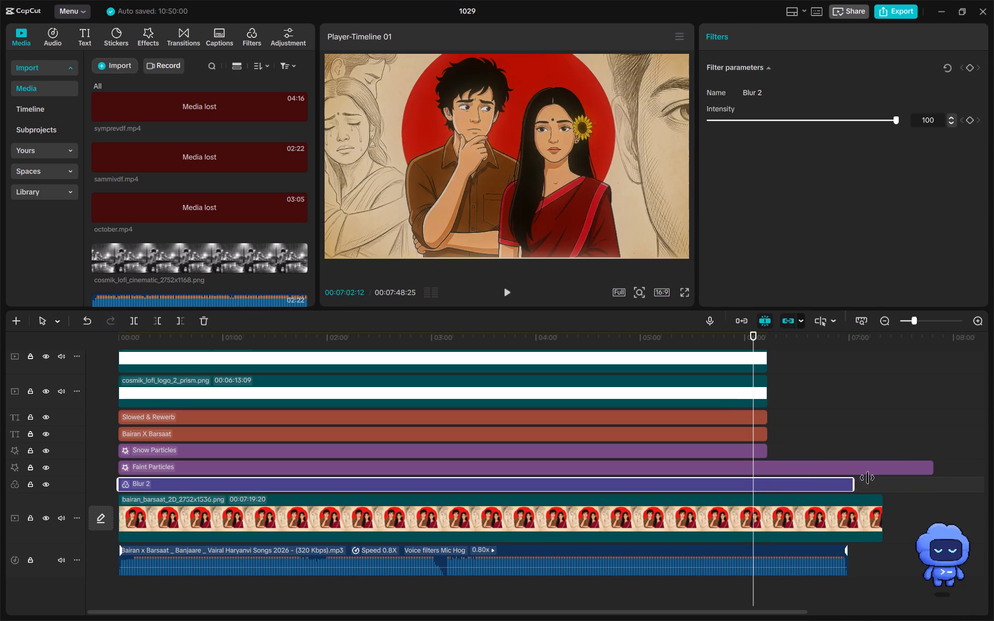
{"action": "left_click_drag", "start_coordinate": [867, 478], "coordinate": [904, 476]}
{"action": "left_click_drag", "start_coordinate": [764, 450], "coordinate": [993, 425]}
Extend both title texts and both logo overlays past the audio's end, keeping the Bairan X Barsaat title starting at zero.
{"action": "left_click_drag", "start_coordinate": [733, 438], "coordinate": [838, 427]}
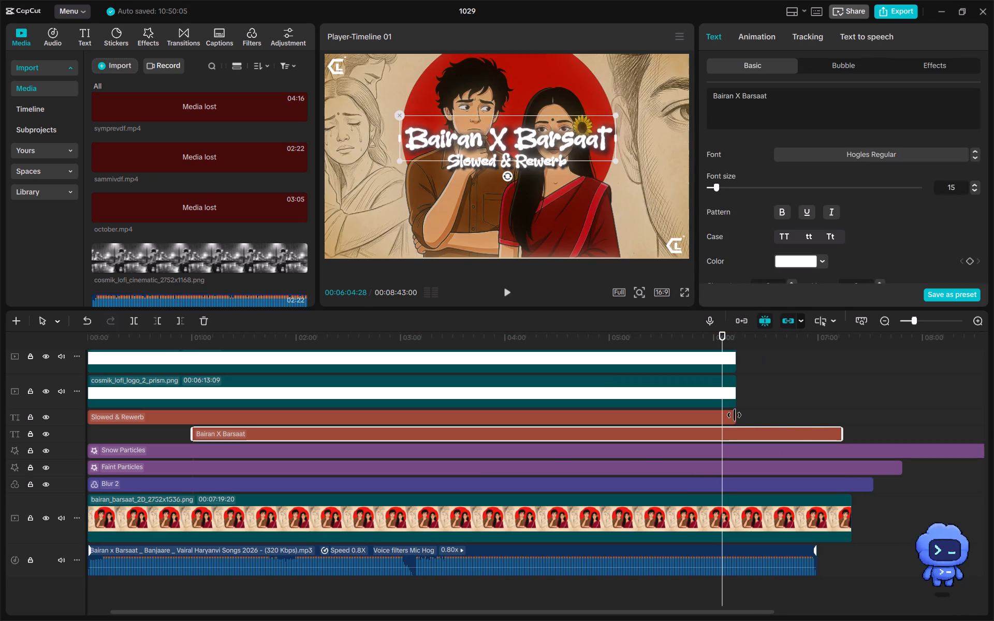
{"action": "left_click_drag", "start_coordinate": [734, 414], "coordinate": [858, 400]}
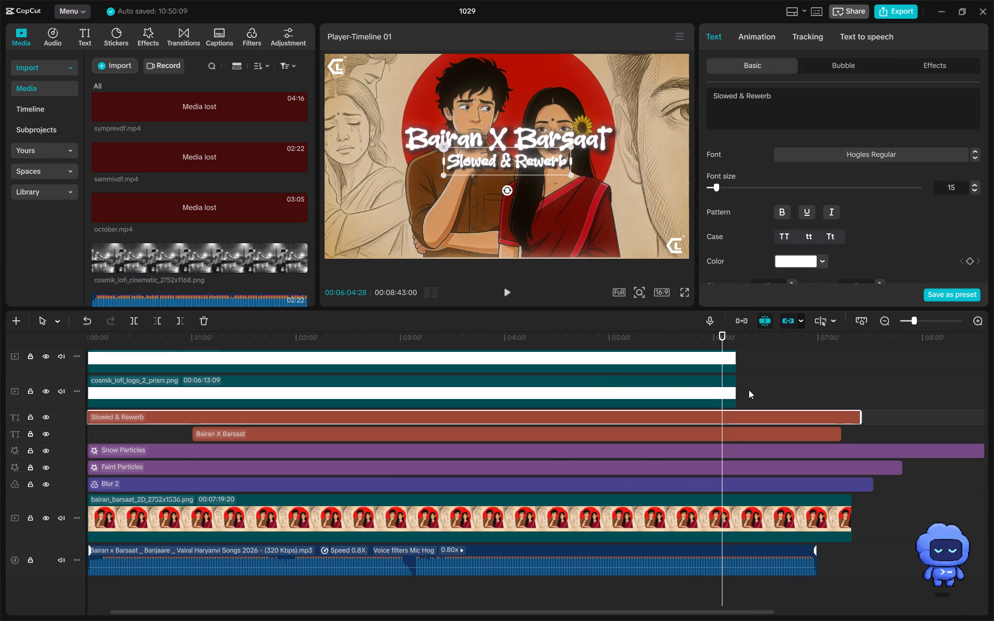
{"action": "left_click_drag", "start_coordinate": [736, 390], "coordinate": [861, 379]}
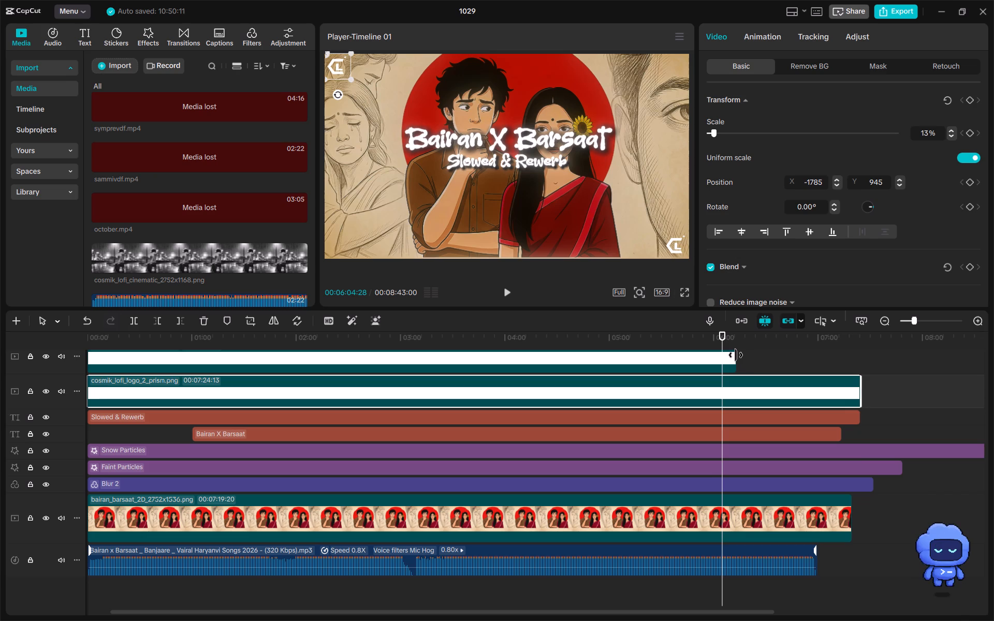
{"action": "left_click_drag", "start_coordinate": [736, 355], "coordinate": [884, 350]}
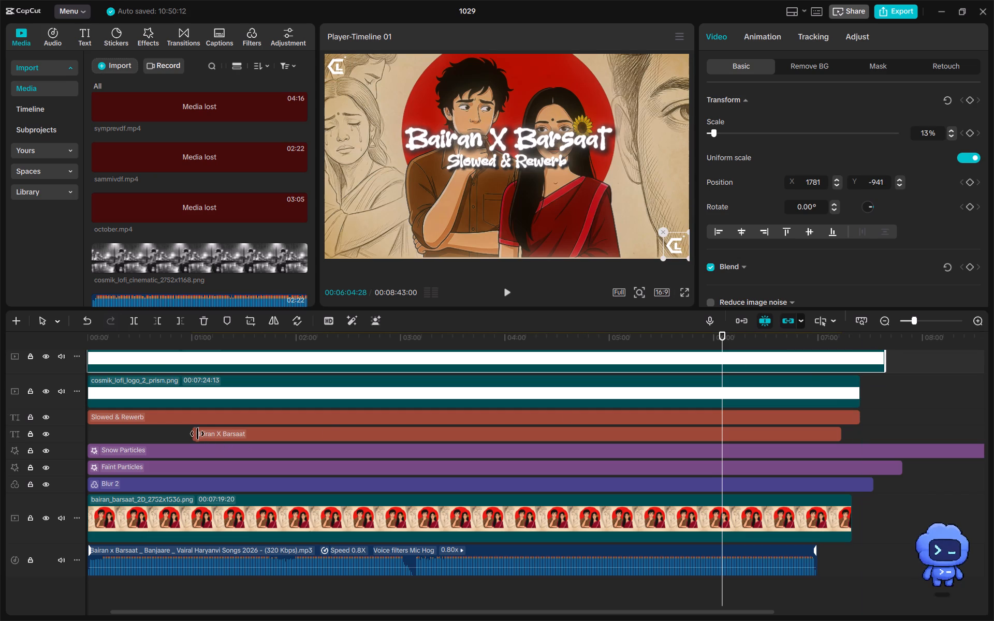
{"action": "left_click_drag", "start_coordinate": [193, 433], "coordinate": [28, 442]}
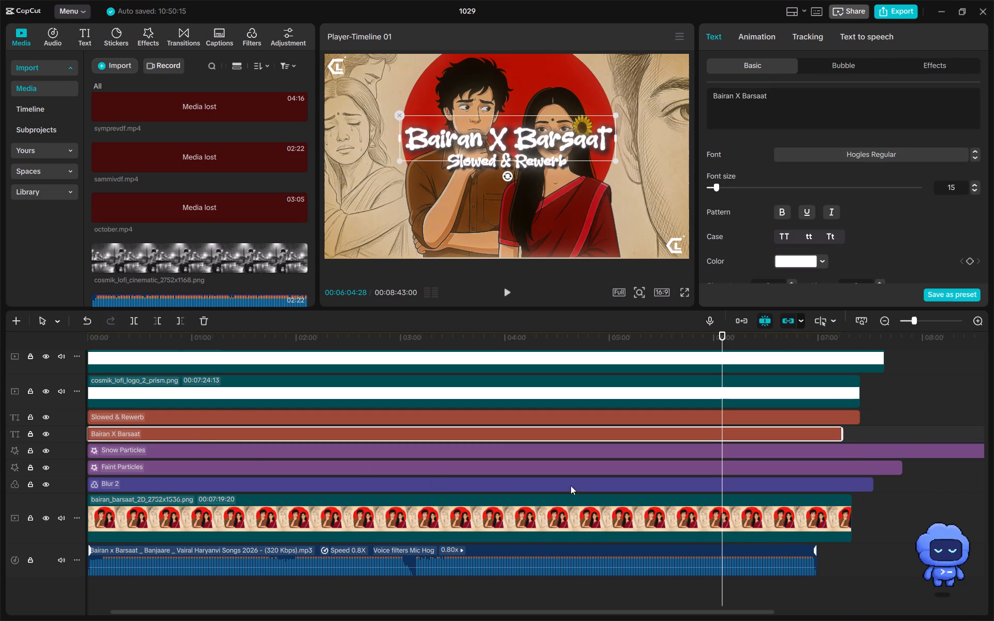
Trim the image, filter, effect, title and logo clips to the end of the audio at 00:06:59:29.
{"action": "left_click", "coordinate": [806, 560]}
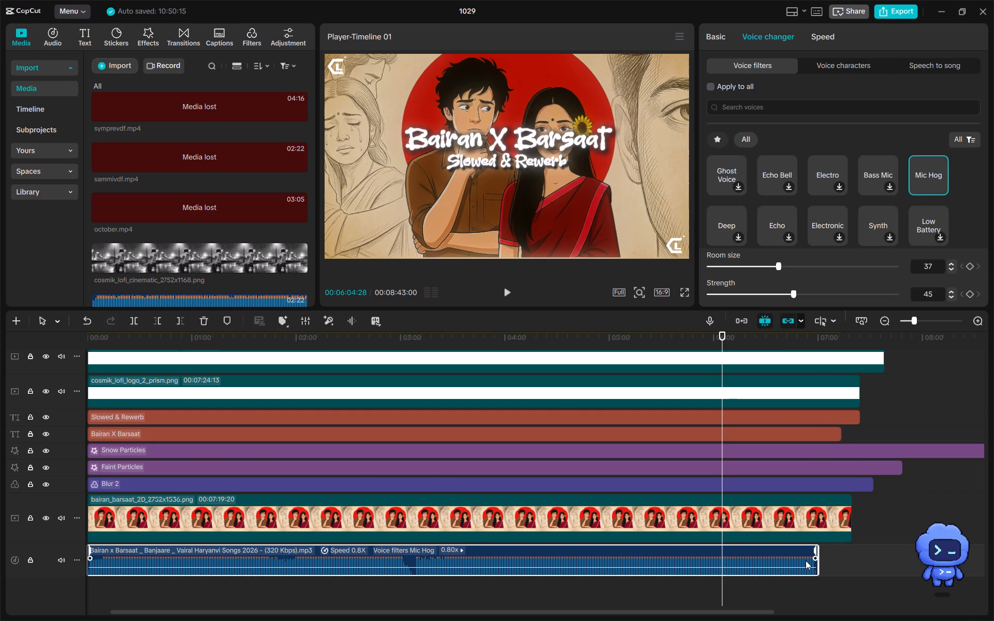
{"action": "key", "text": "Down"}
{"action": "left_click", "coordinate": [836, 522]}
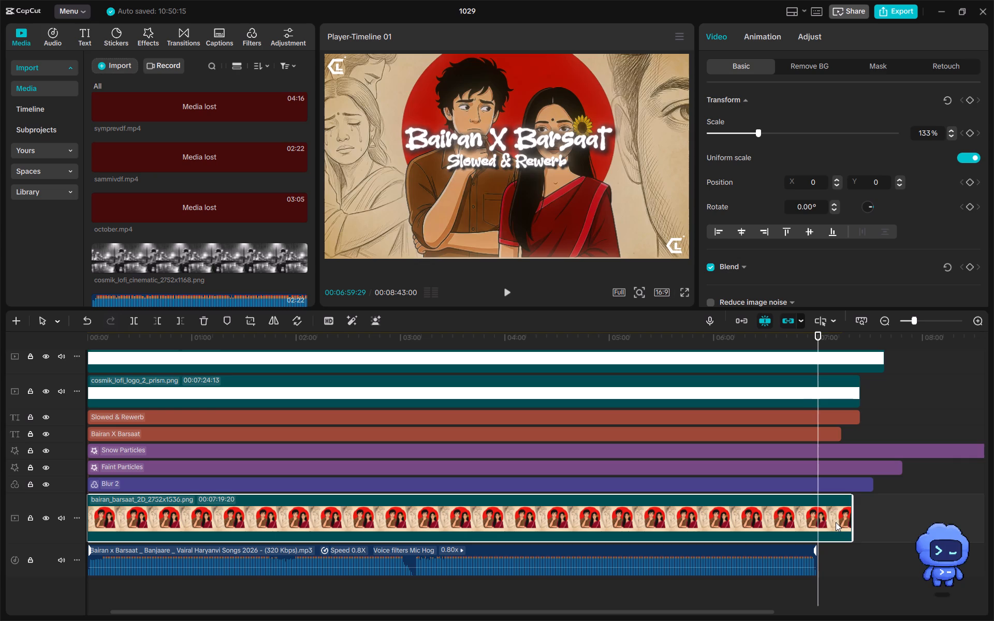
{"action": "key", "text": "w"}
{"action": "left_click", "coordinate": [825, 489]}
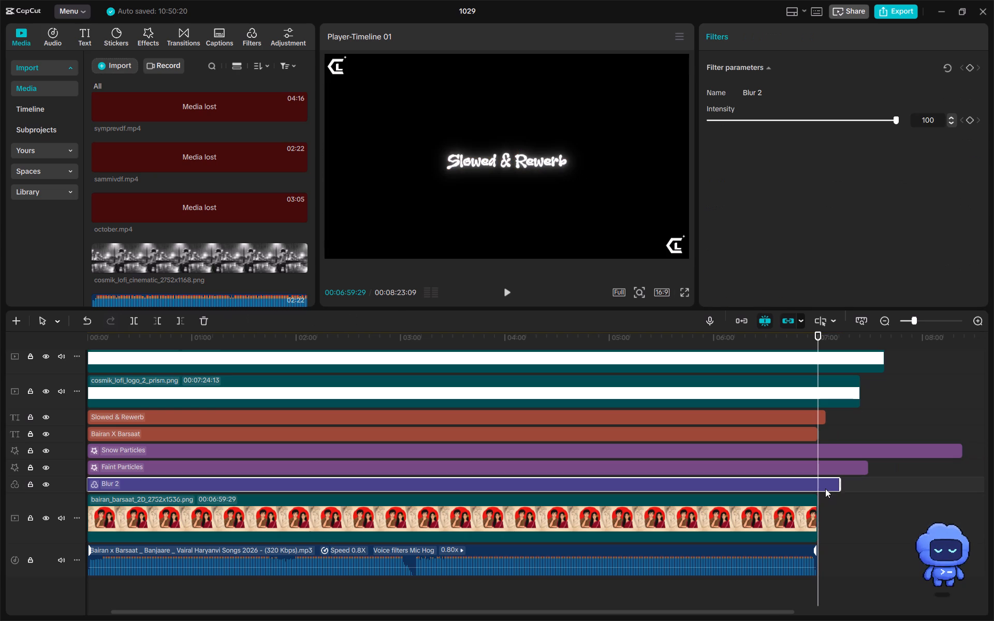
{"action": "key", "text": "w"}
{"action": "left_click", "coordinate": [828, 467]}
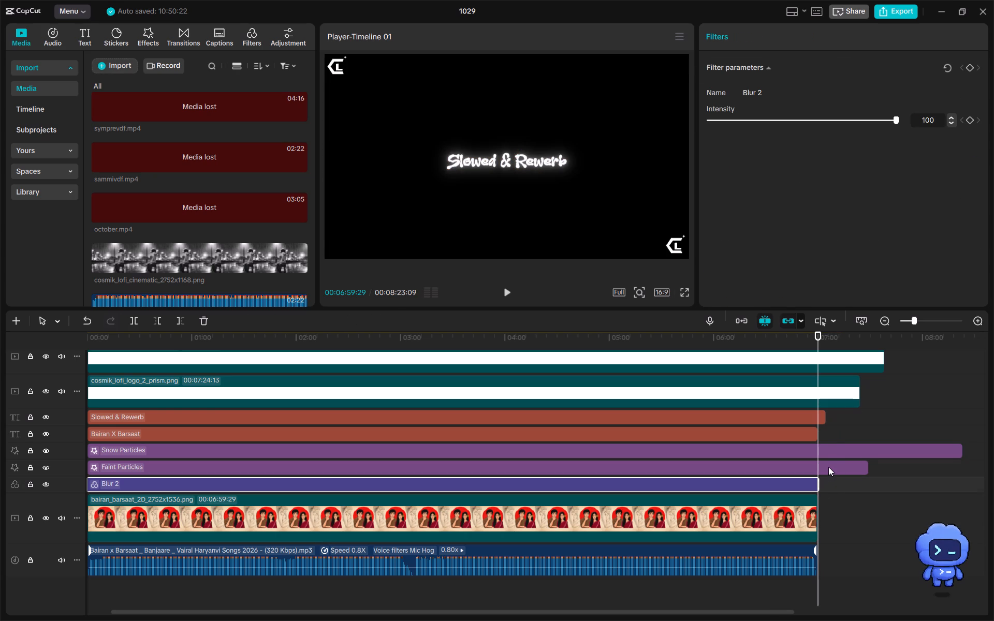
{"action": "key", "text": "w"}
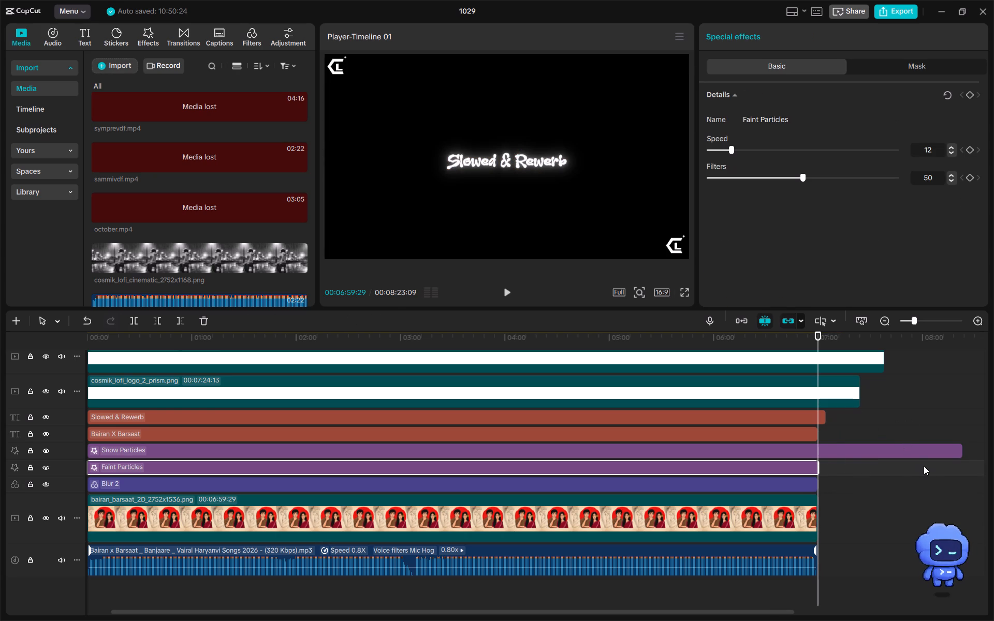
{"action": "left_click_drag", "start_coordinate": [843, 538], "coordinate": [765, 347]}
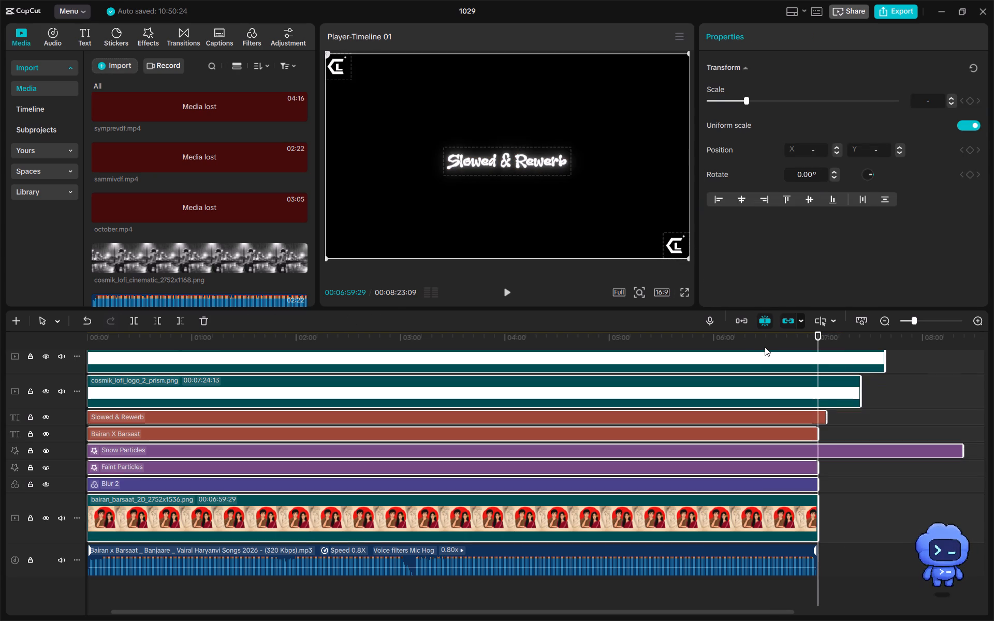
{"action": "key", "text": "w"}
{"action": "left_click", "coordinate": [866, 527]}
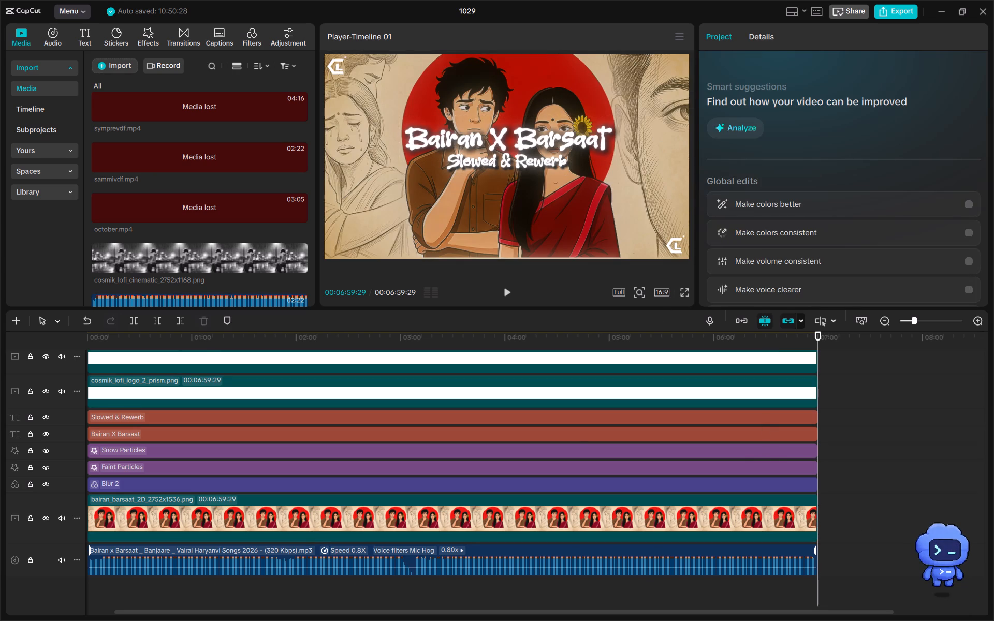
Switch to File Explorer and delete the old bairan_X_barsaat_video file from the podcast folder in Videos.
{"action": "left_click", "coordinate": [938, 8]}
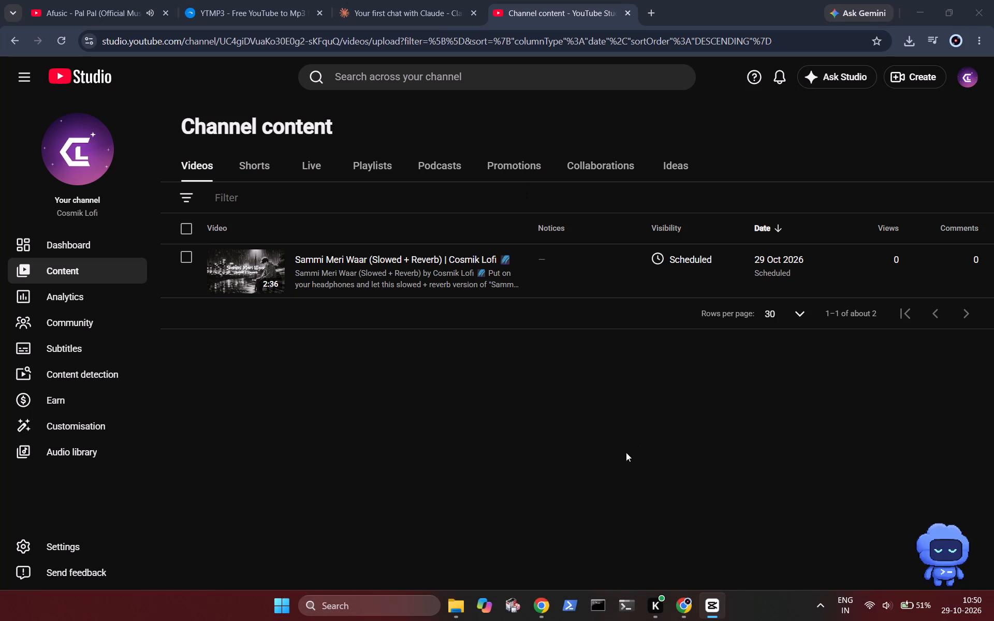
{"action": "left_click", "coordinate": [451, 612]}
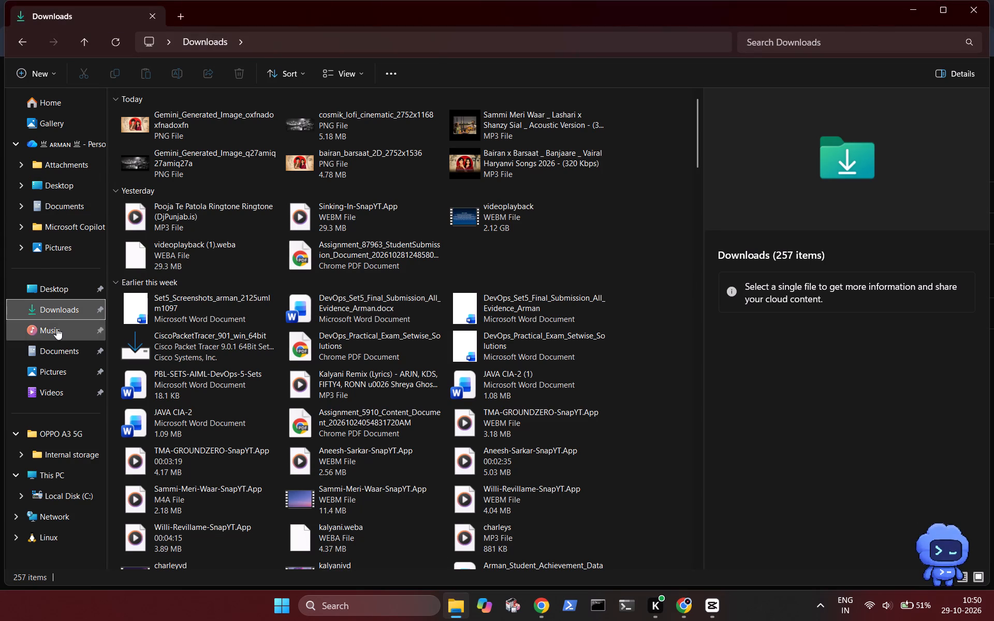
{"action": "left_click", "coordinate": [49, 389]}
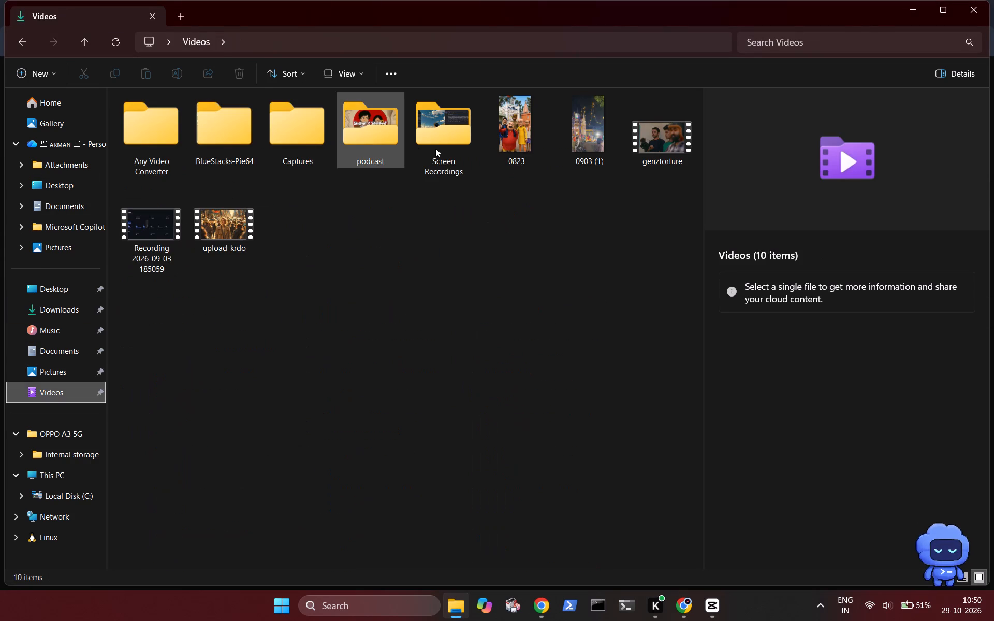
{"action": "double_click", "coordinate": [348, 139]}
{"action": "left_click", "coordinate": [304, 138]}
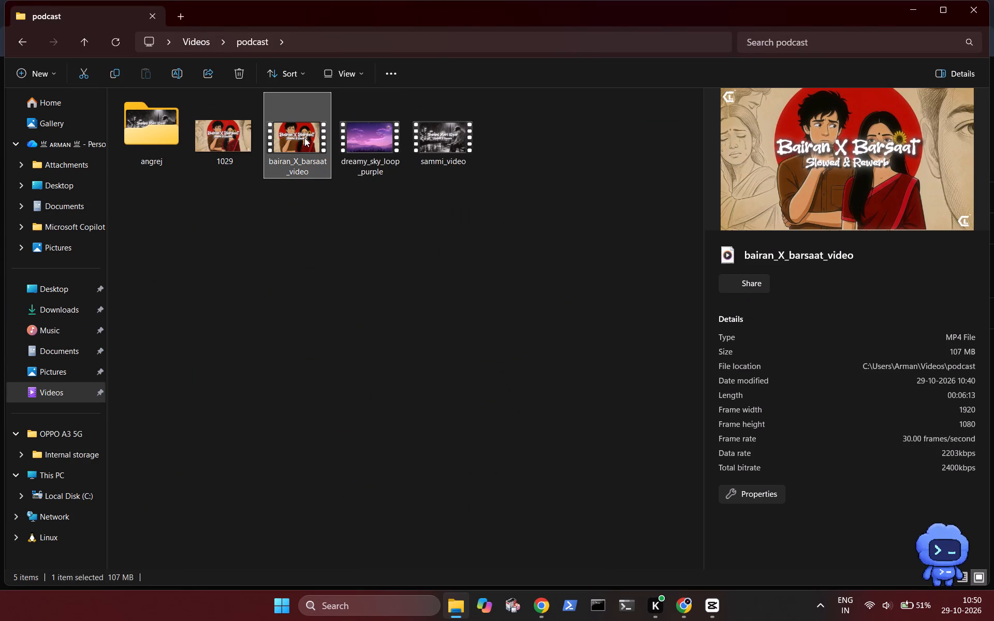
{"action": "left_click", "coordinate": [247, 73]}
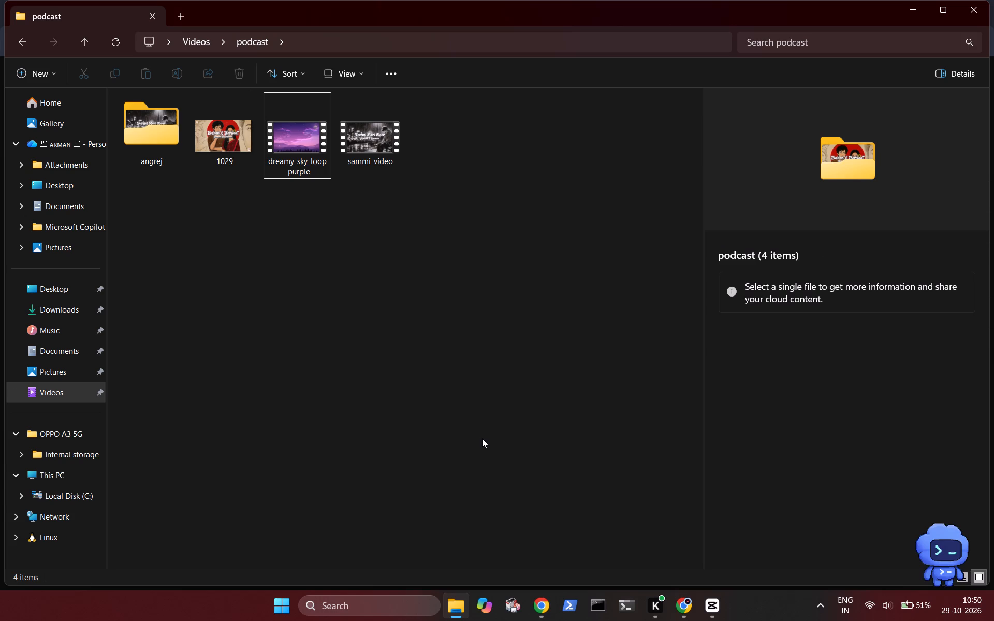
Switch back to CapCut and export the project to the podcast folder under the name Bairan_x_barsaat_video.
{"action": "left_click", "coordinate": [709, 610]}
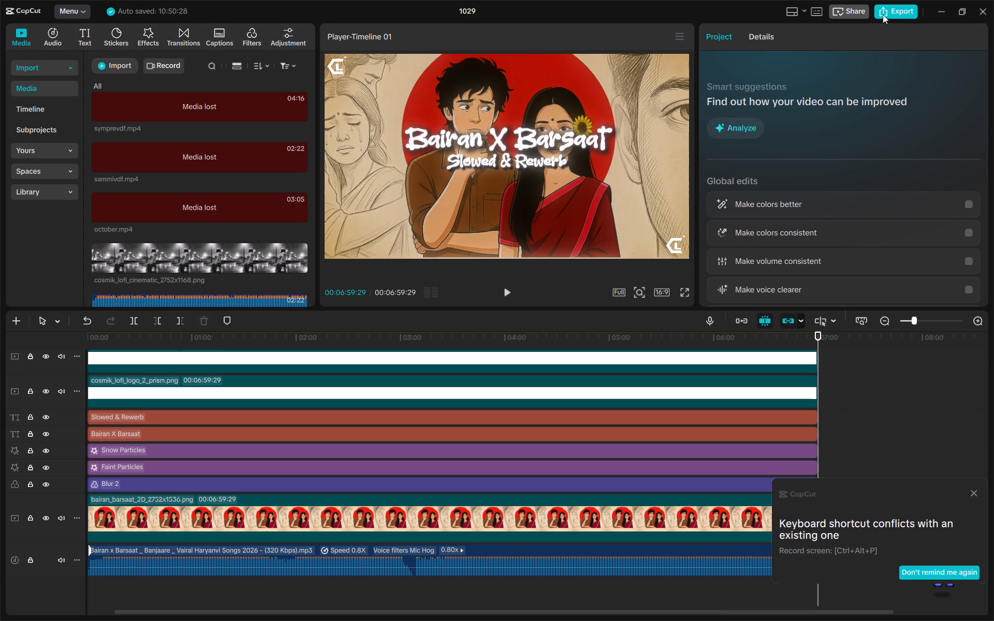
{"action": "left_click", "coordinate": [888, 11]}
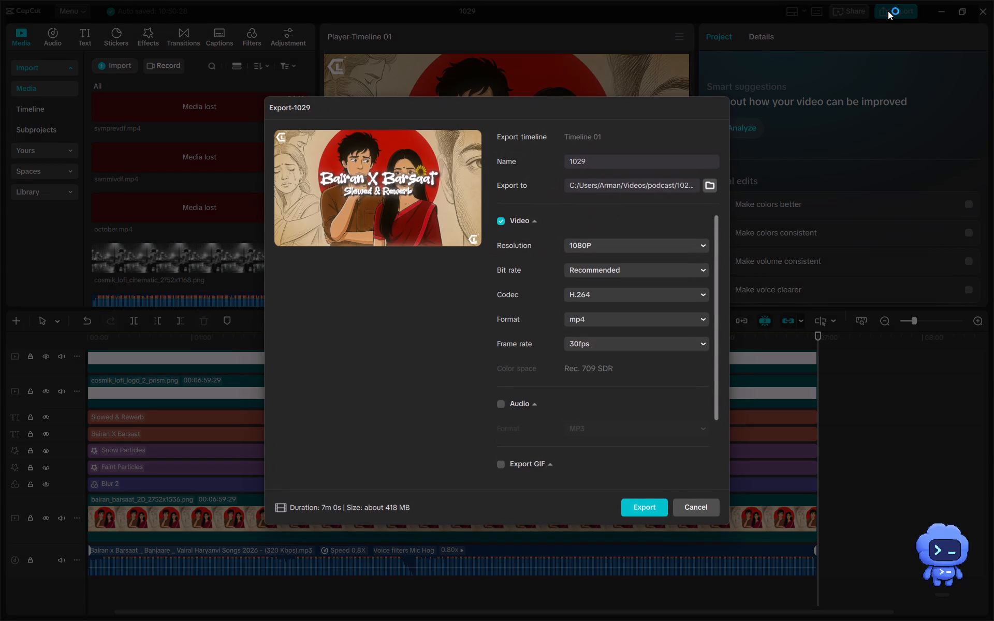
{"action": "left_click", "coordinate": [606, 161]}
{"action": "key", "text": "BackSpace"}
{"action": "key", "text": "BackSpace"}
{"action": "key", "text": "BackSpace"}
{"action": "key", "text": "BackSpace"}
{"action": "key", "text": "BackSpace"}
{"action": "key", "text": "BackSpace"}
{"action": "key", "text": "BackSpace"}
{"action": "key", "text": "BackSpace"}
{"action": "key", "text": "BackSpace"}
{"action": "key", "text": "BackSpace"}
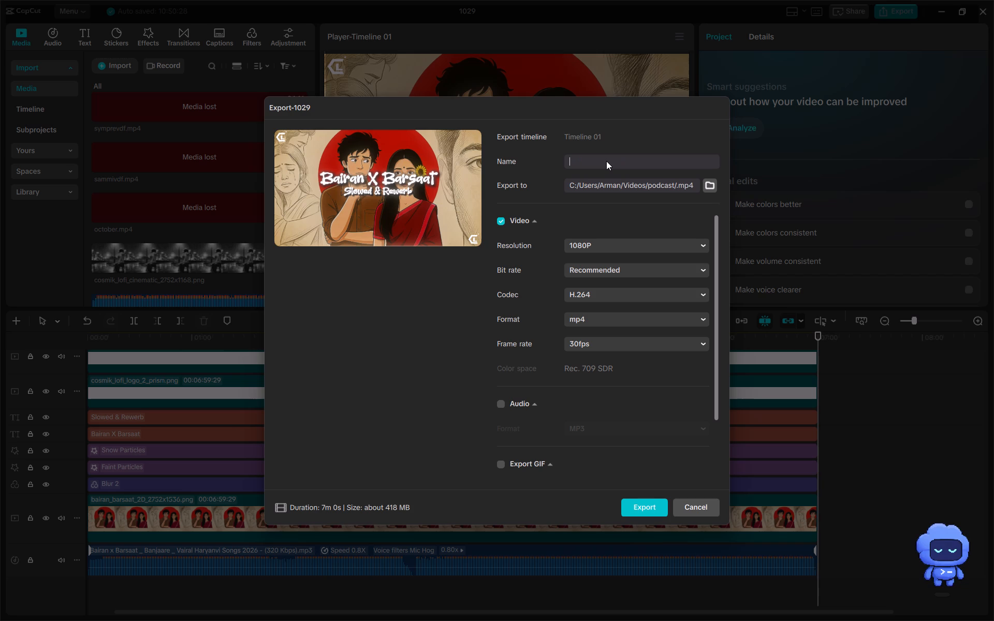
{"action": "type", "text": "Bairan_"}
{"action": "key", "text": "x"}
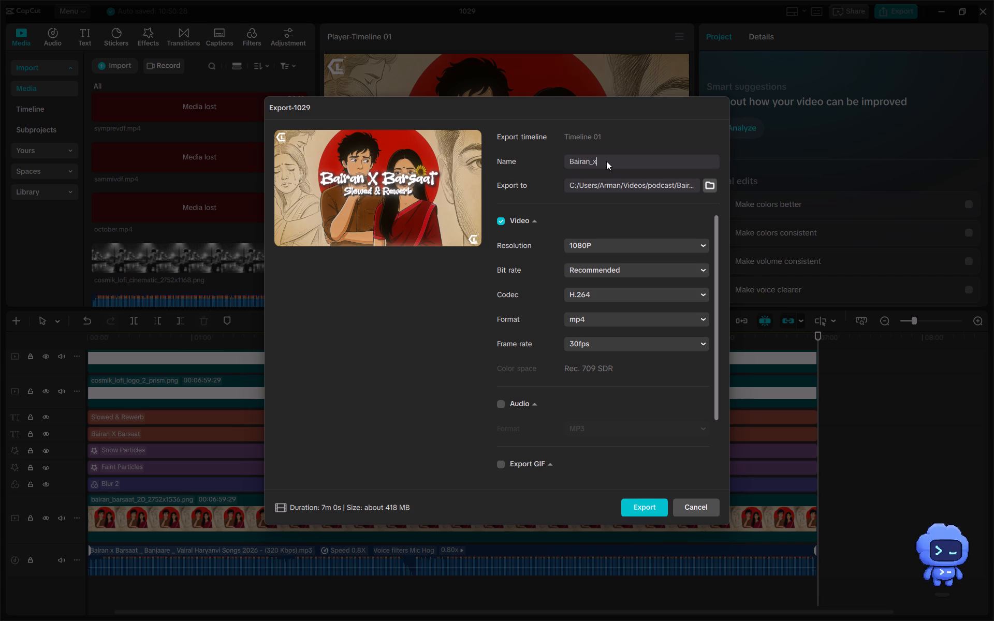
{"action": "key", "text": "shift+underscore"}
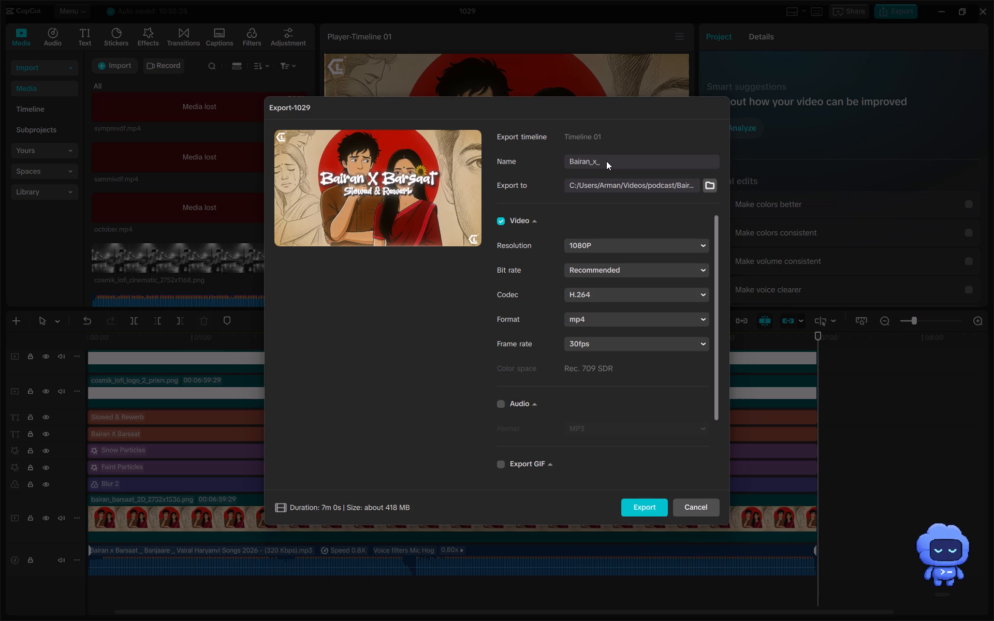
{"action": "type", "text": "barsaat"}
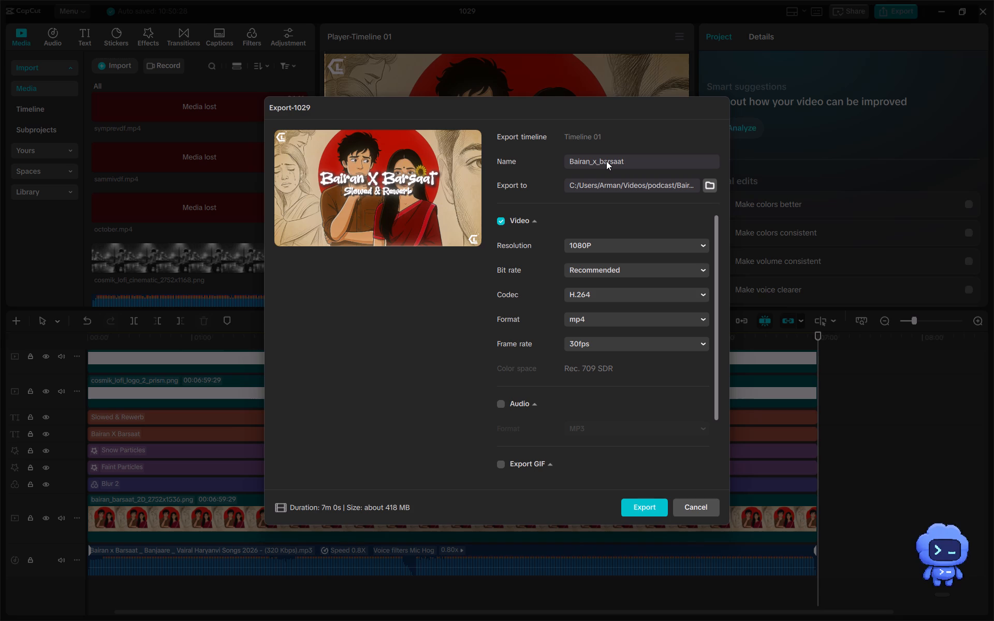
{"action": "type", "text": "_video"}
{"action": "left_click", "coordinate": [642, 504]}
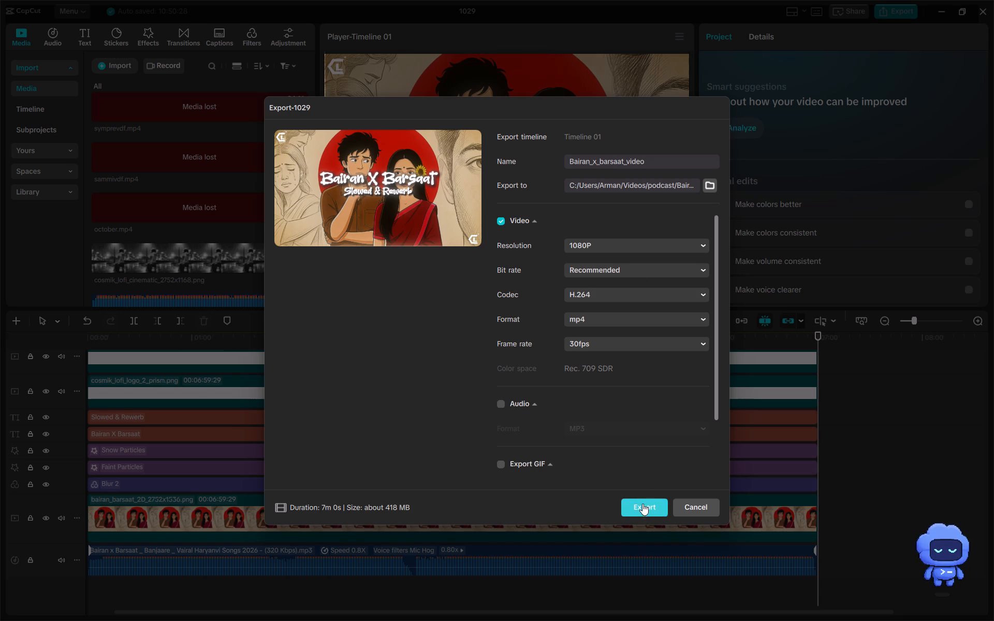
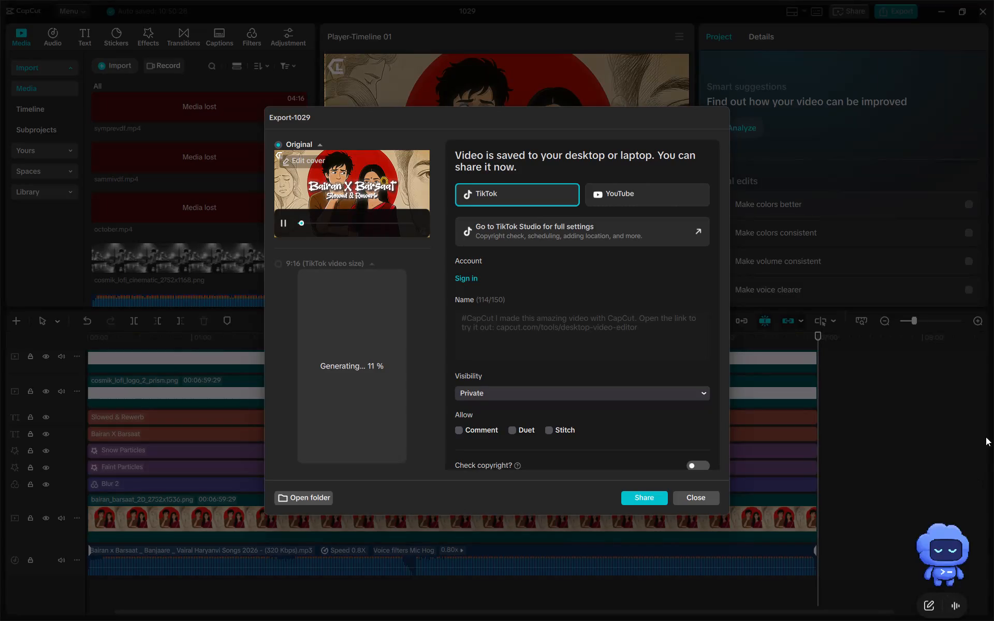
Close the finished export, minimise CapCut, switch to Chrome and reload the YouTube Studio channel content page.
{"action": "left_click", "coordinate": [702, 500]}
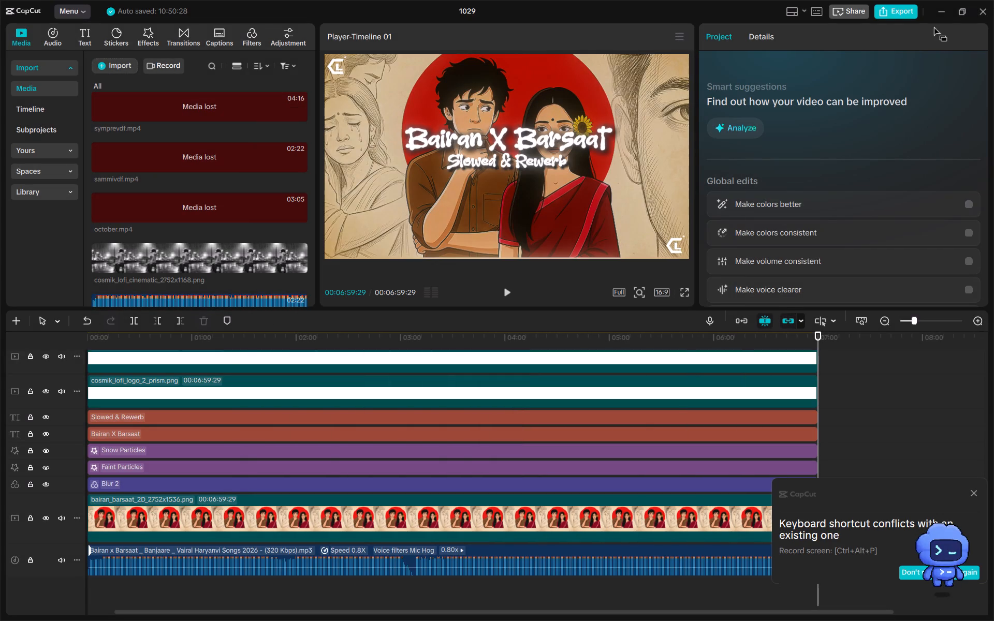
{"action": "left_click", "coordinate": [944, 1]}
{"action": "left_click", "coordinate": [943, 8]}
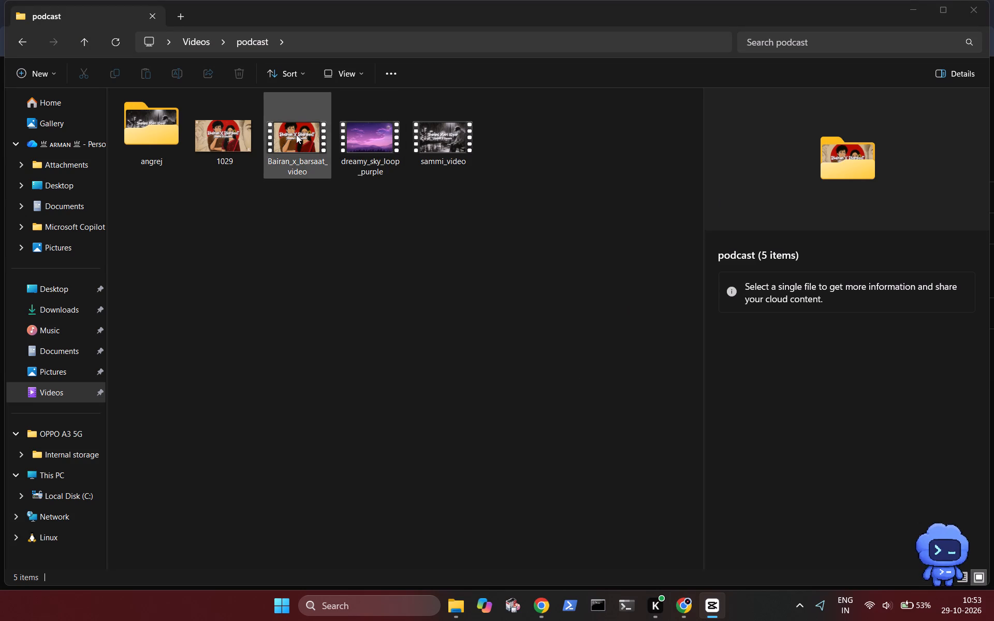
{"action": "left_click", "coordinate": [676, 608]}
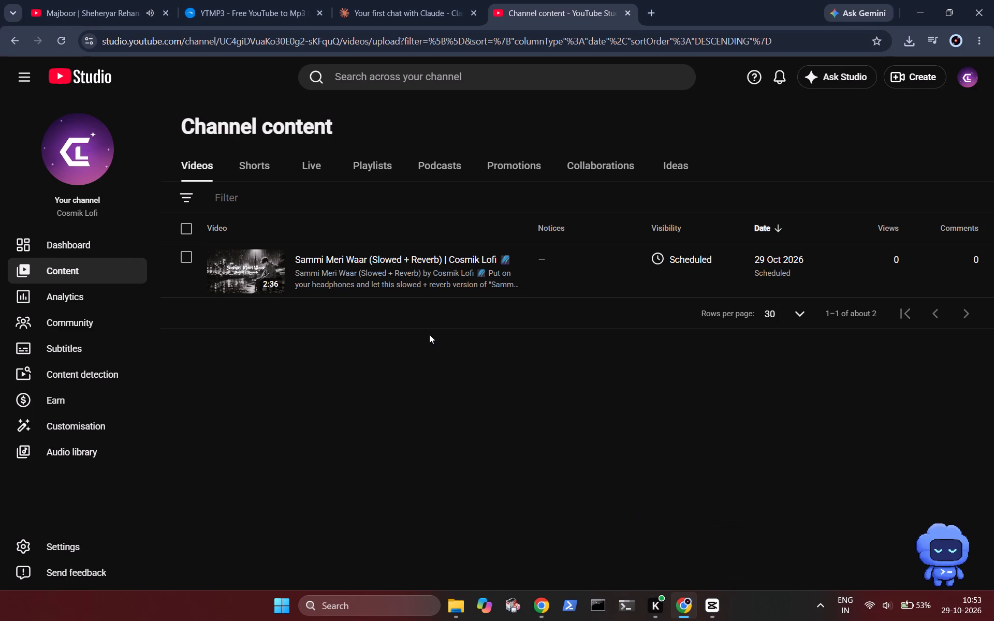
{"action": "left_click", "coordinate": [60, 43]}
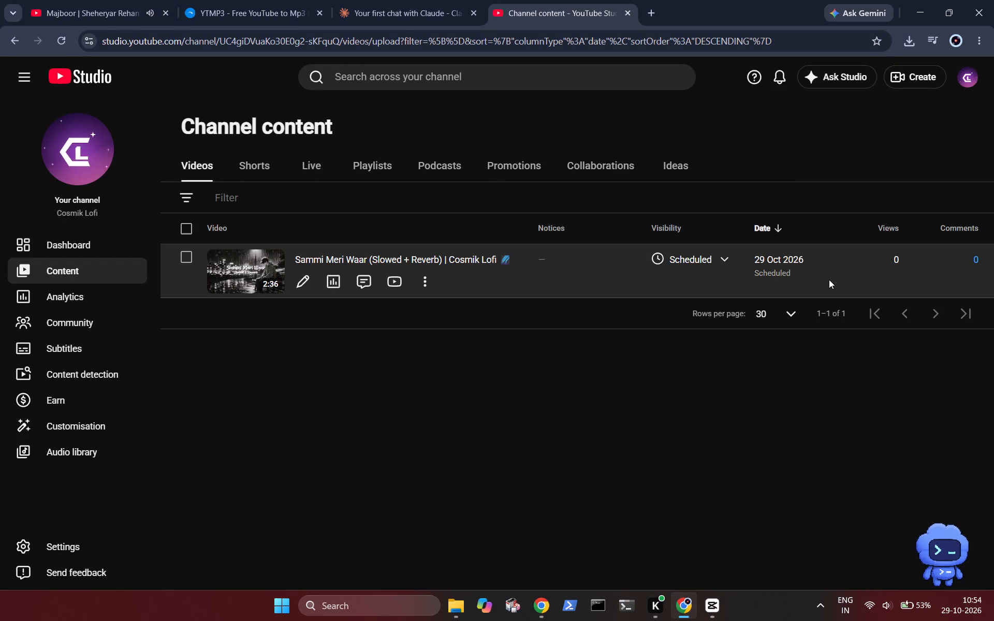
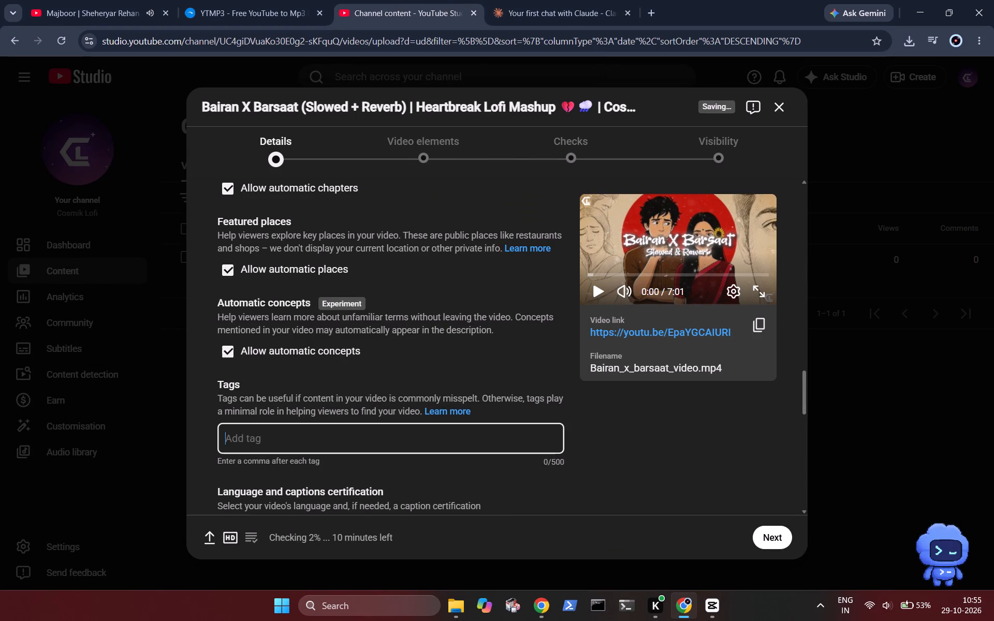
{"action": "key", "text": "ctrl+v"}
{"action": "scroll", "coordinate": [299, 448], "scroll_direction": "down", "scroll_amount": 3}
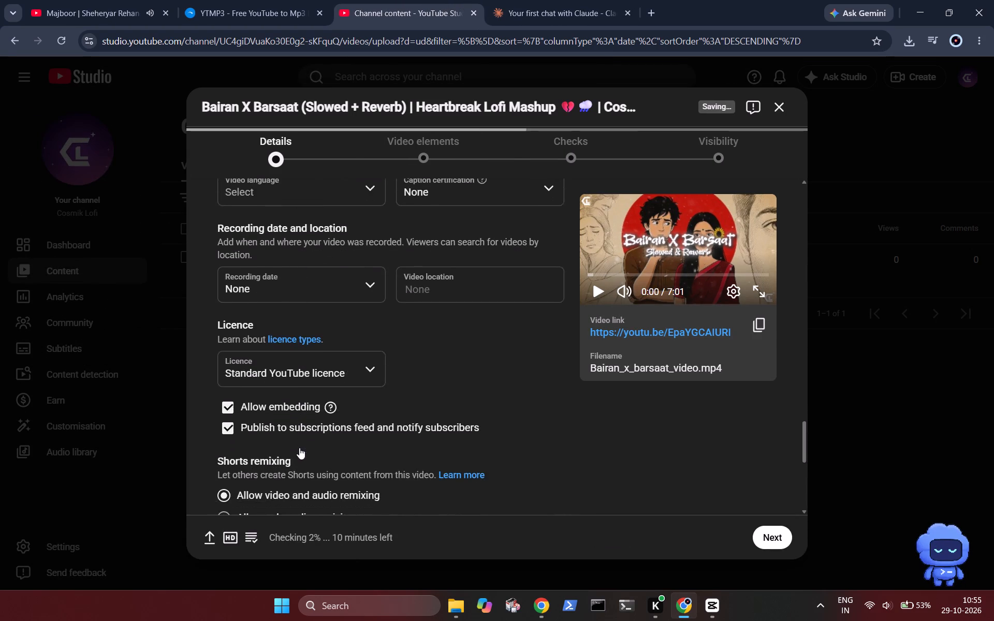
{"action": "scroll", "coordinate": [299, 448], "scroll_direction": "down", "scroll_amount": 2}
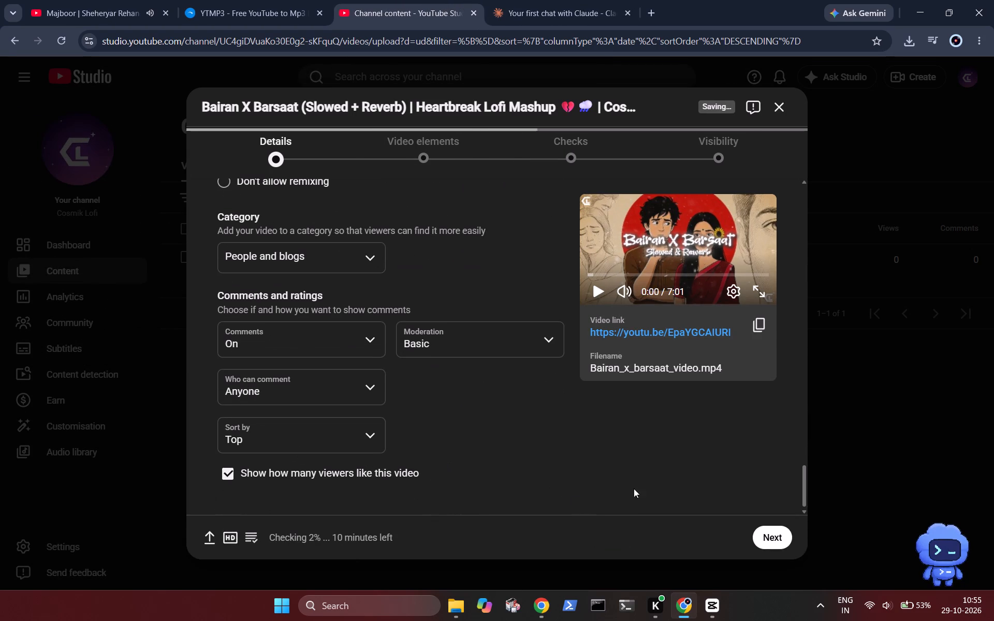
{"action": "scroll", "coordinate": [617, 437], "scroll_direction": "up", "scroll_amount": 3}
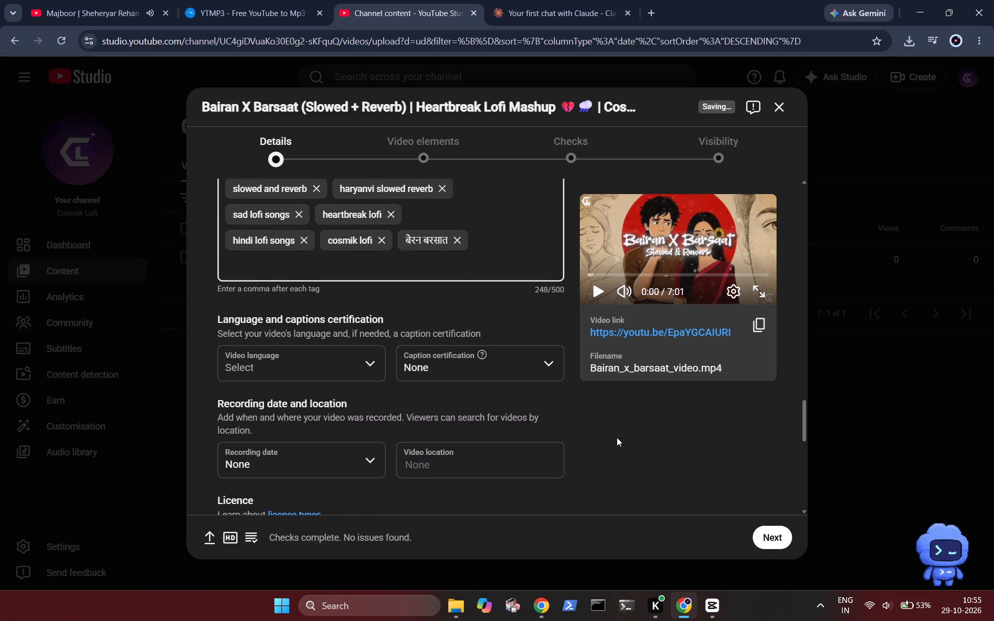
Advance the upload to Checks and examine the claim overview for its copyright issue.
{"action": "left_click", "coordinate": [767, 543]}
{"action": "left_click", "coordinate": [767, 543]}
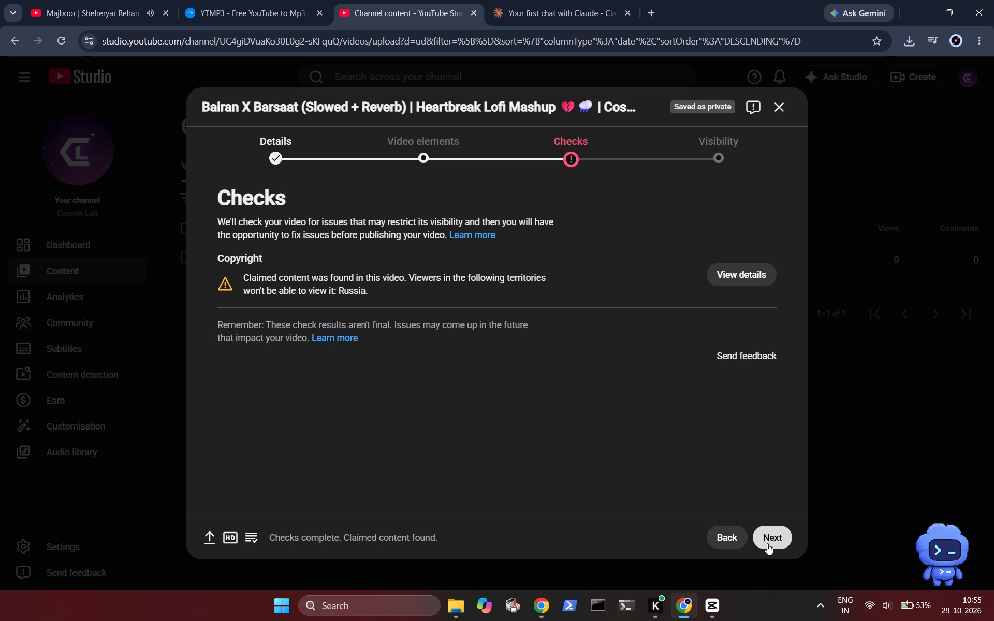
{"action": "left_click", "coordinate": [755, 271]}
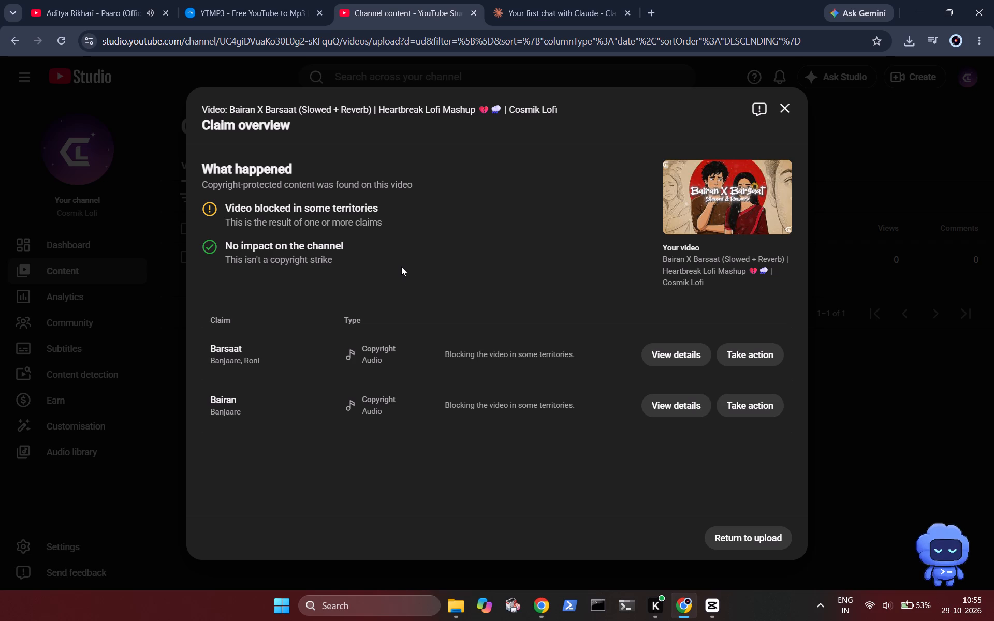
{"action": "scroll", "coordinate": [359, 213], "scroll_direction": "up", "scroll_amount": 1}
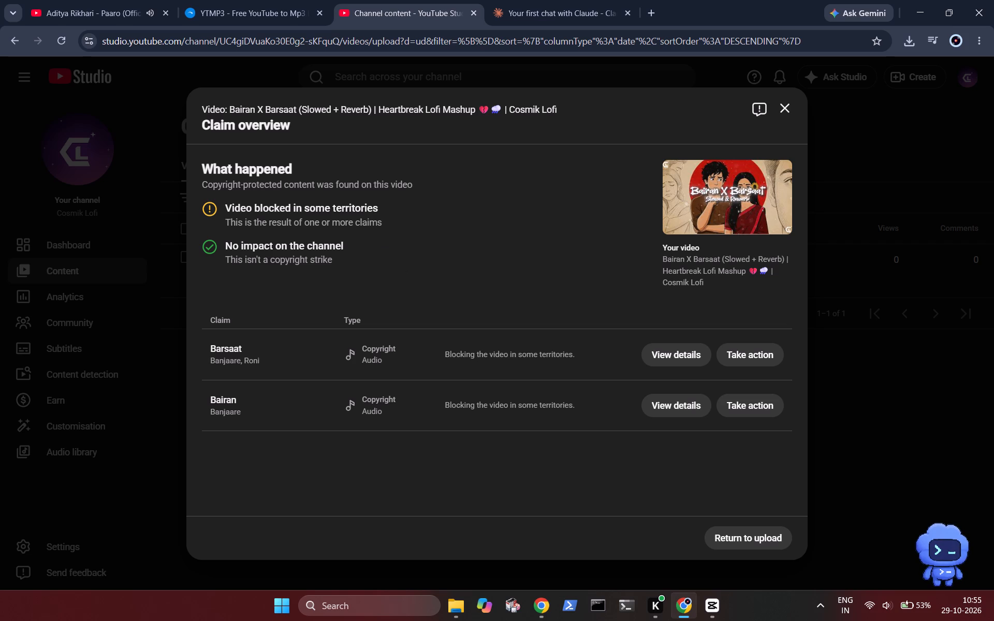
{"action": "scroll", "coordinate": [359, 213], "scroll_direction": "up", "scroll_amount": 2}
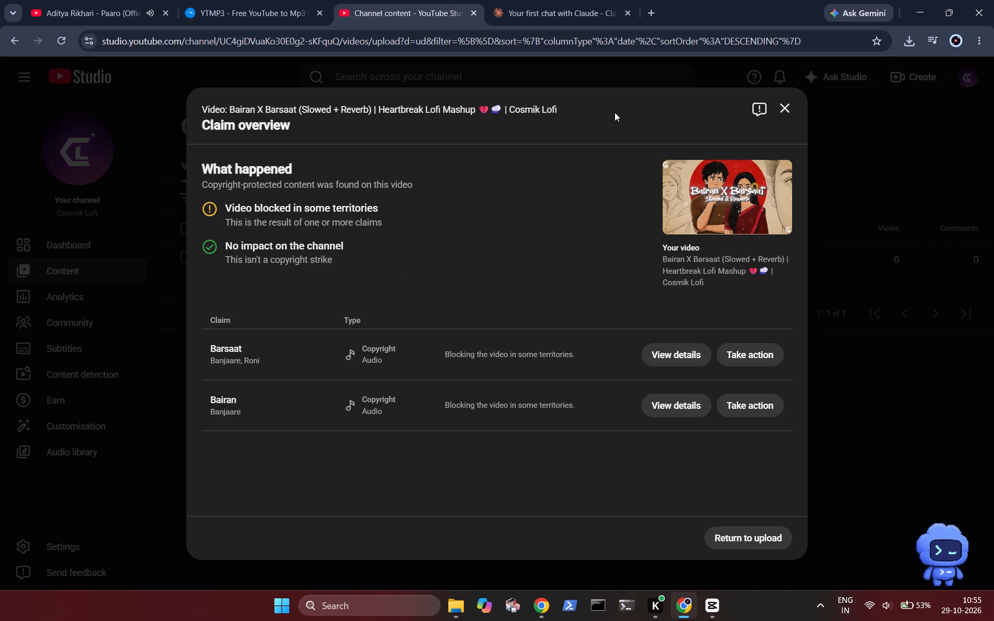
{"action": "left_click", "coordinate": [792, 115]}
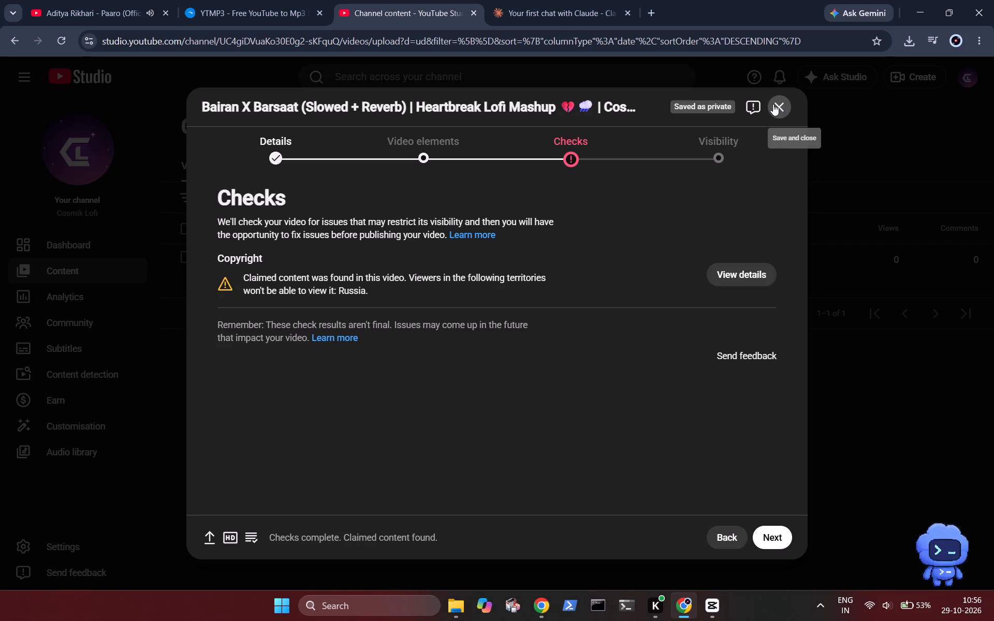
Close the upload and permanently delete the Bairan X Barsaat draft from the channel content.
{"action": "left_click", "coordinate": [773, 104]}
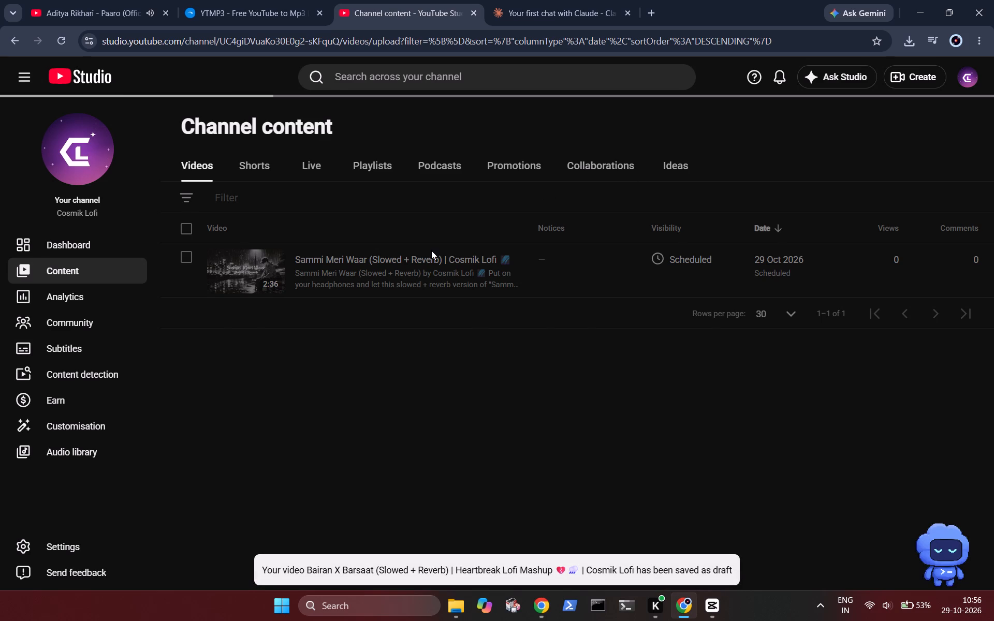
{"action": "left_click", "coordinate": [363, 339]}
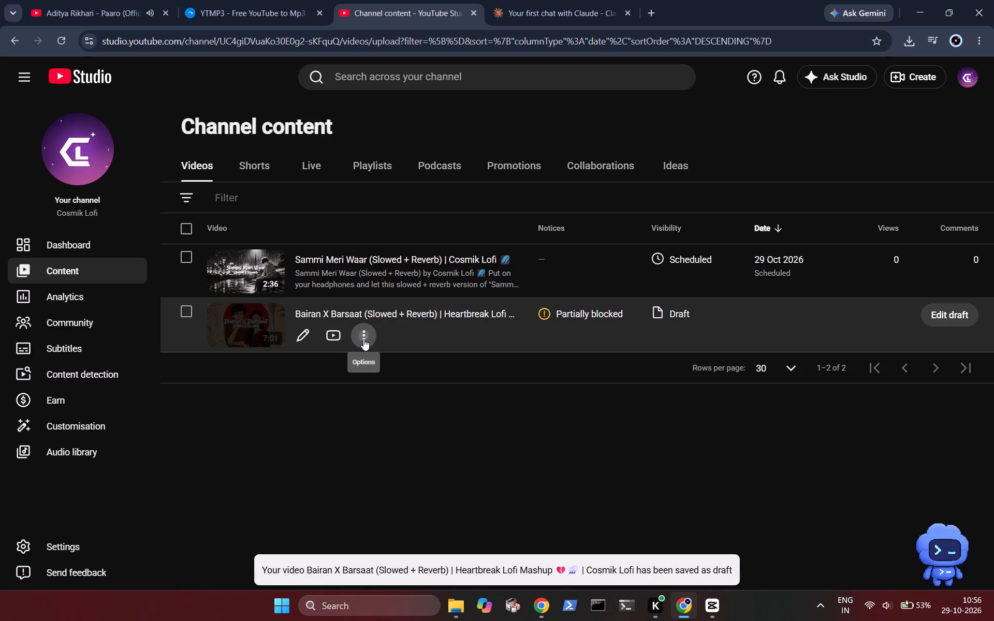
{"action": "left_click", "coordinate": [283, 448]}
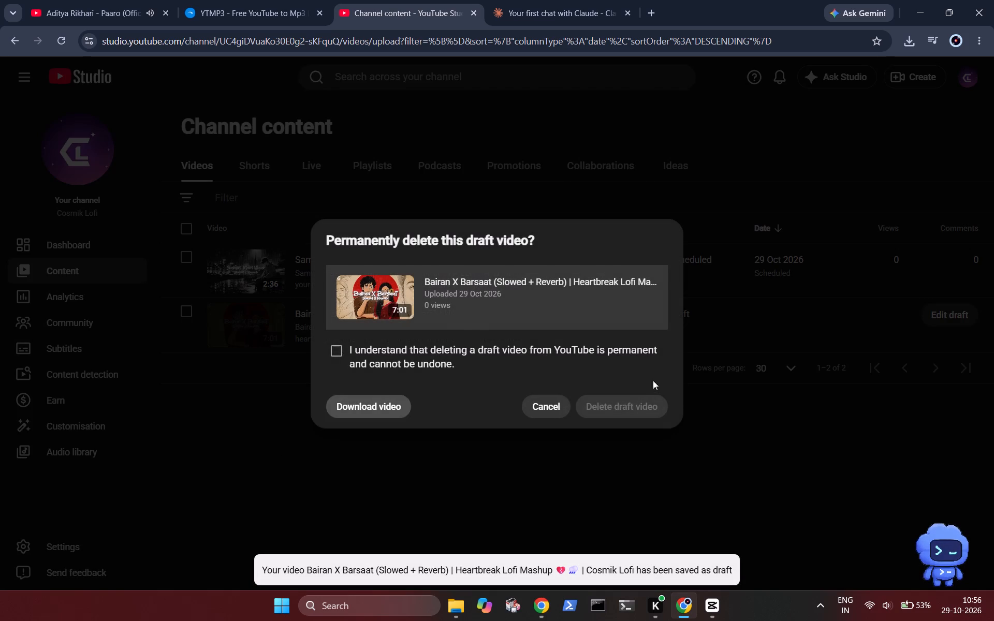
{"action": "left_click", "coordinate": [337, 349]}
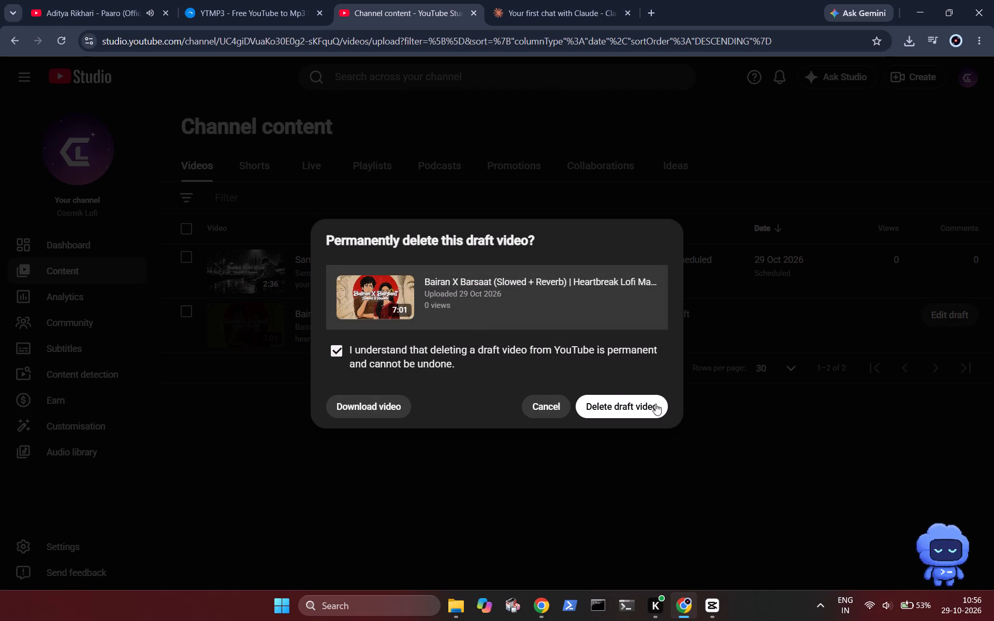
{"action": "left_click", "coordinate": [625, 399]}
Switch to the 1029 project in CapCut and place the playhead at the start of the timeline.
{"action": "left_click", "coordinate": [709, 605]}
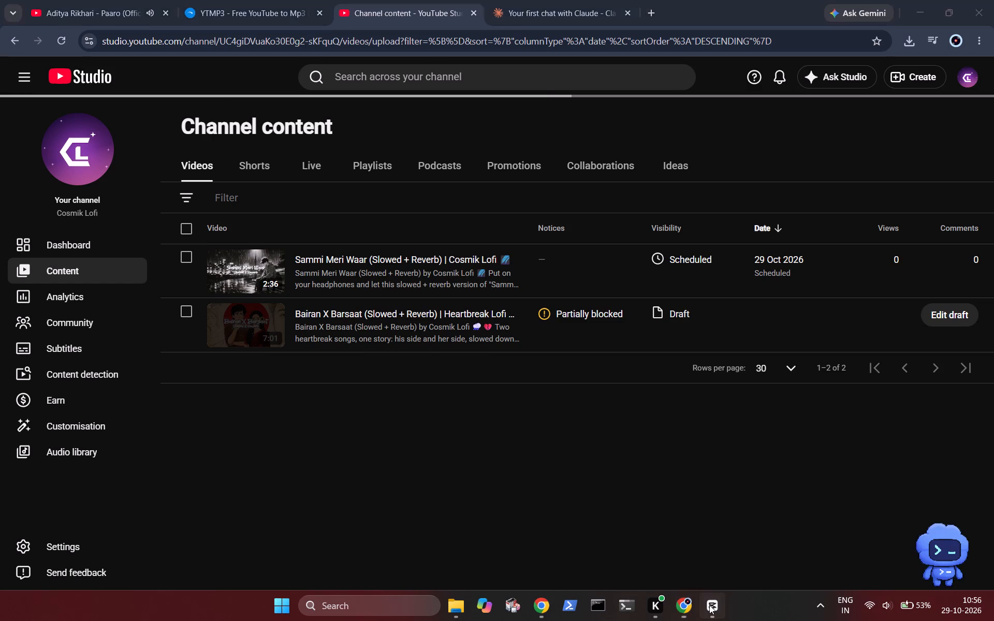
{"action": "scroll", "coordinate": [410, 539], "scroll_direction": "right", "scroll_amount": 2}
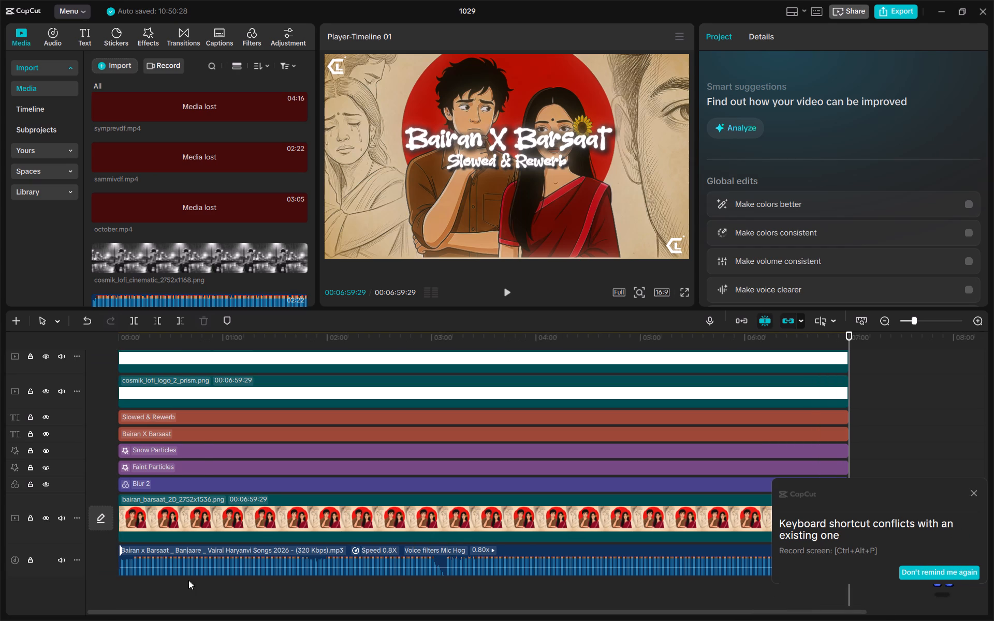
{"action": "left_click", "coordinate": [119, 587]}
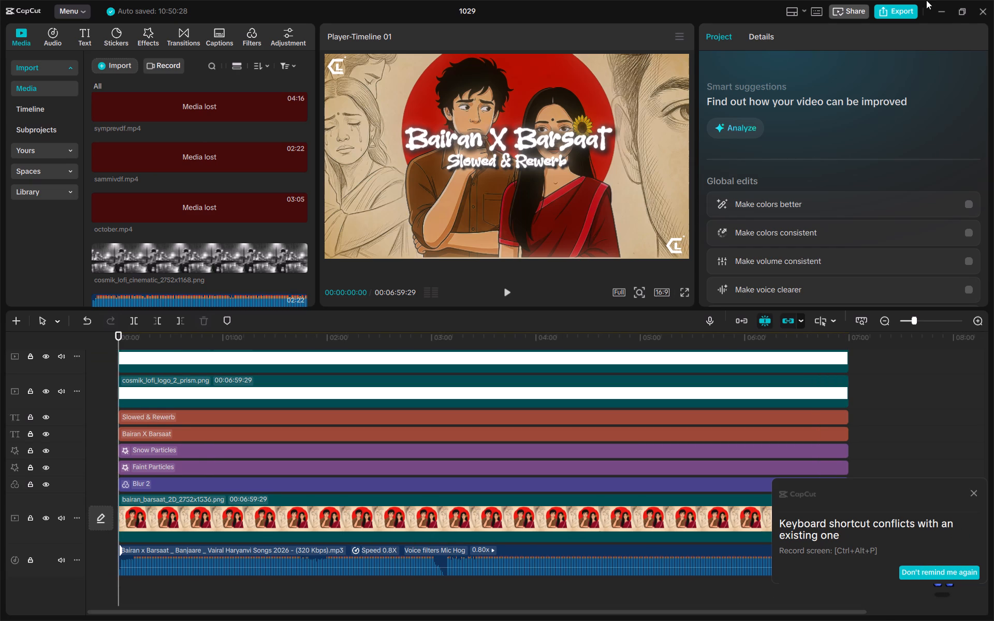
Pause the Paaro music video playing on YouTube in Chrome and return to the CapCut project.
{"action": "left_click", "coordinate": [938, 6]}
{"action": "left_click", "coordinate": [97, 2]}
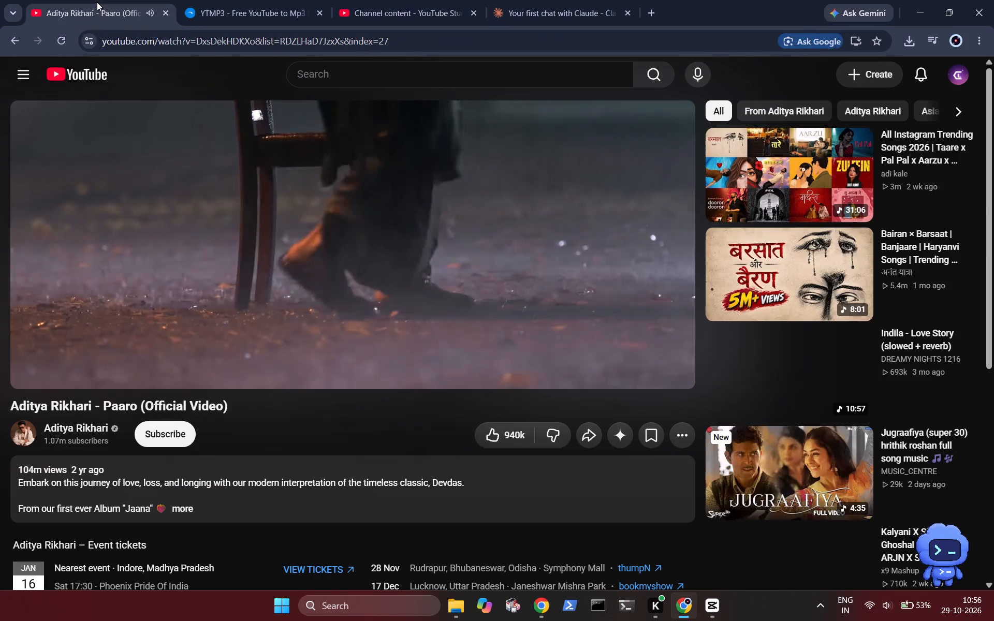
{"action": "left_click", "coordinate": [283, 291]}
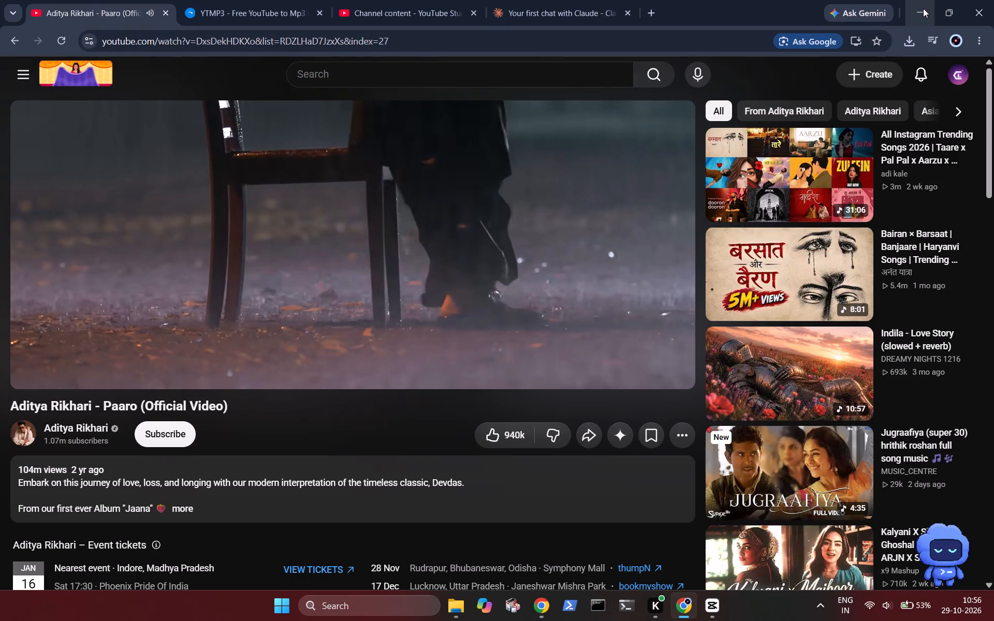
{"action": "left_click", "coordinate": [917, 4]}
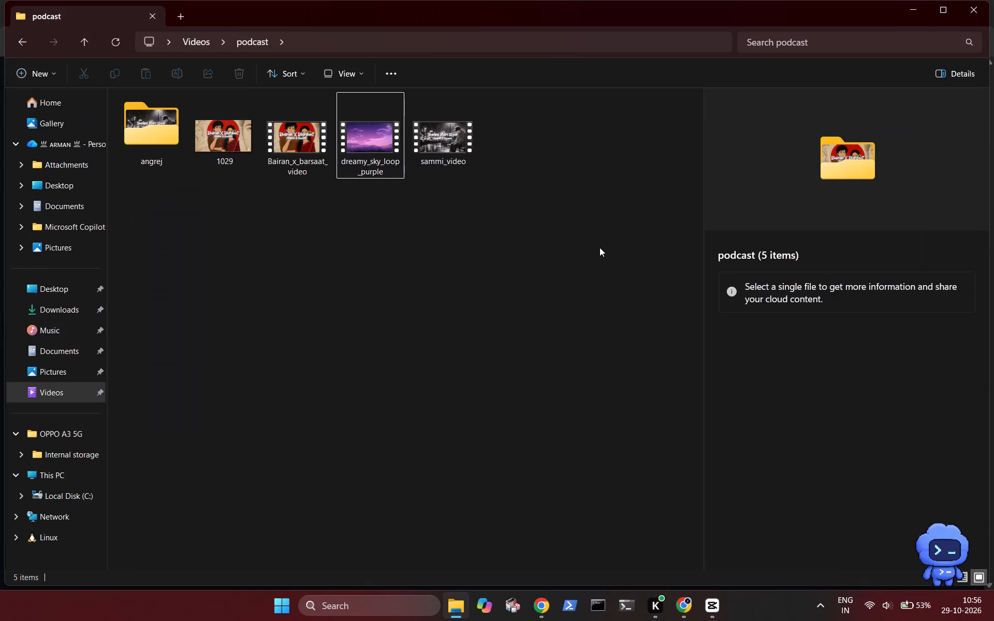
{"action": "left_click", "coordinate": [709, 608]}
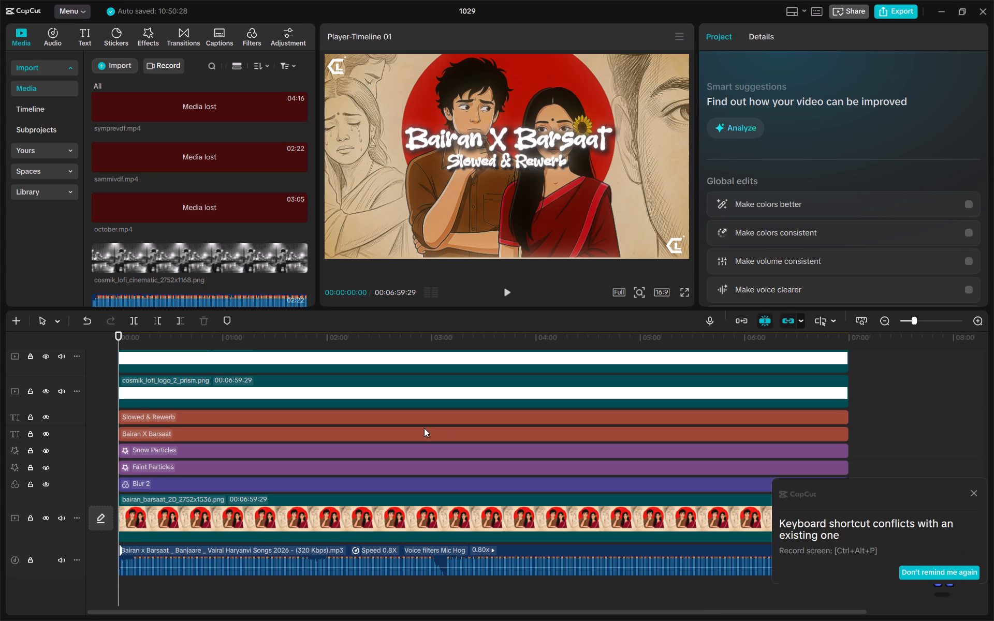
Play the opening, trim about 5 seconds off the start of the Bairan x Barsaat audio clip, and move it back to the timeline start.
{"action": "key", "text": "space"}
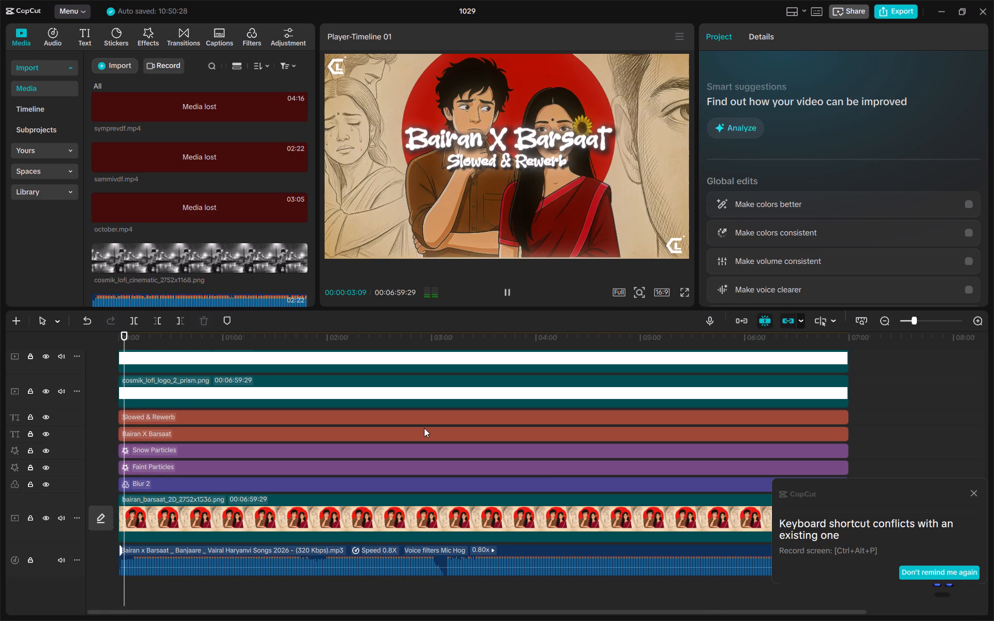
{"action": "key", "text": "space"}
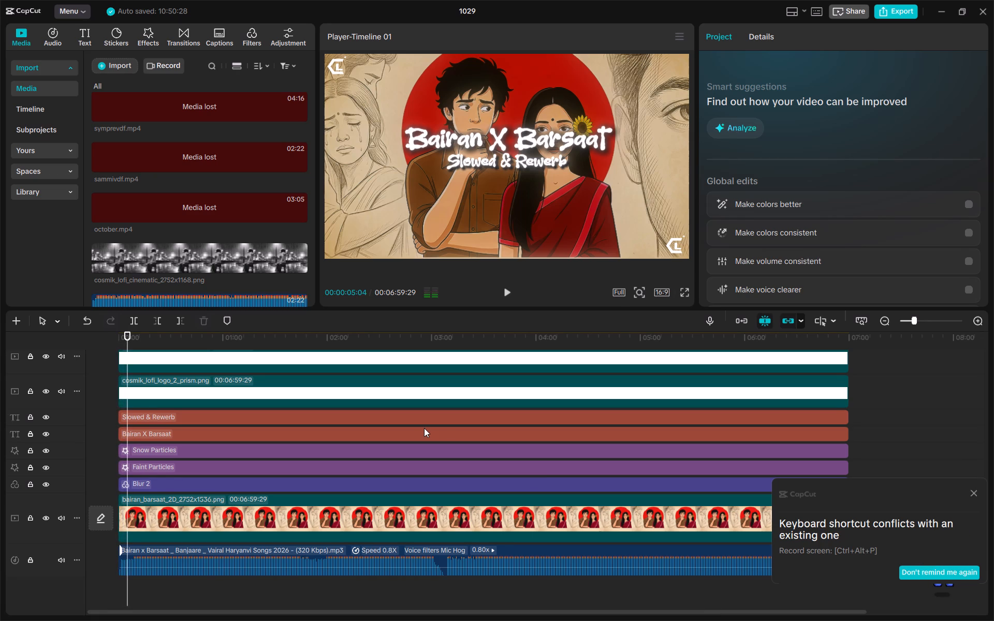
{"action": "left_click", "coordinate": [219, 549]}
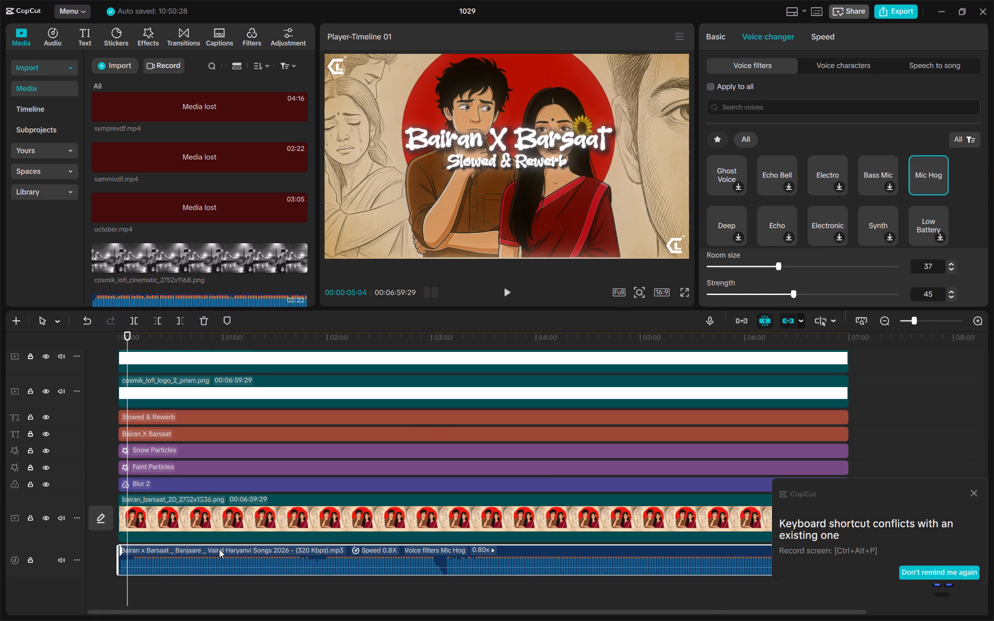
{"action": "key", "text": "q"}
{"action": "left_click_drag", "start_coordinate": [217, 557], "coordinate": [166, 551]}
Play the timeline with the trimmed audio up to about 00:00:38 to listen to it.
{"action": "key", "text": "space"}
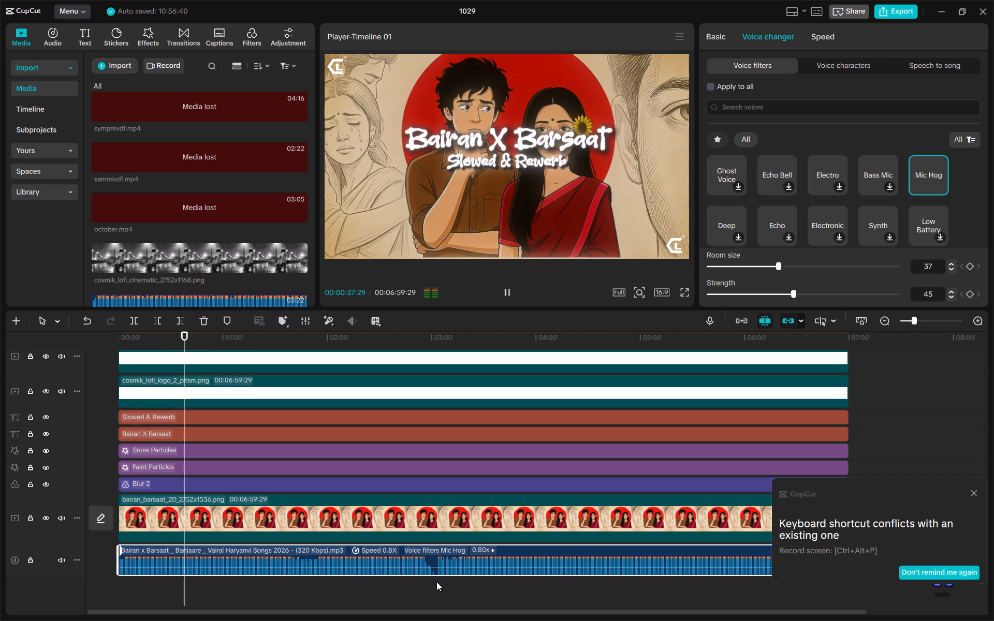
{"action": "key", "text": "space"}
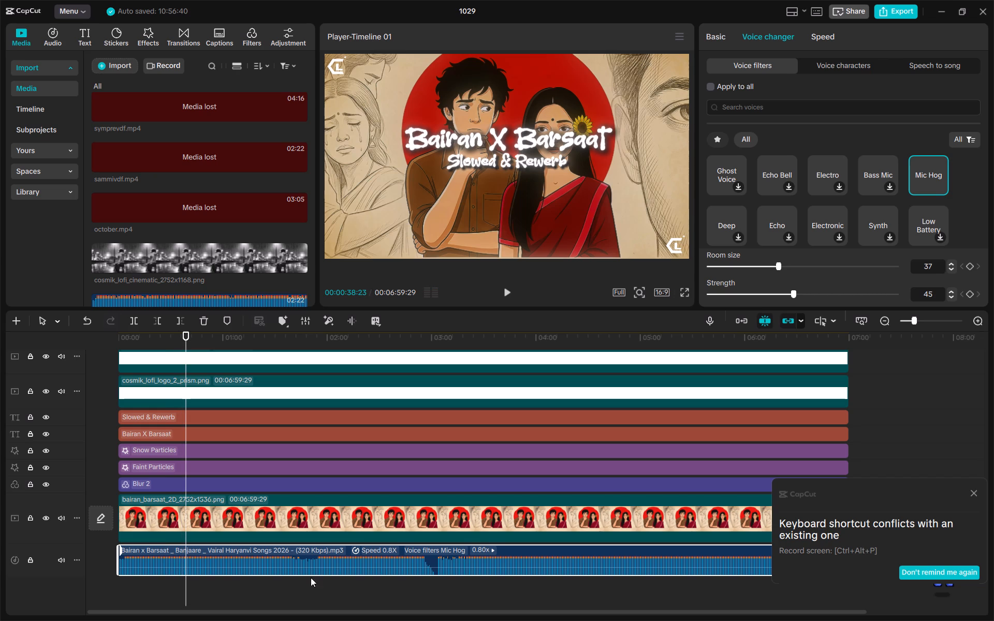
Play around 00:00:38 and add a marker to the Bairan x Barsaat audio clip at 00:00:38:25.
{"action": "left_click", "coordinate": [185, 336]}
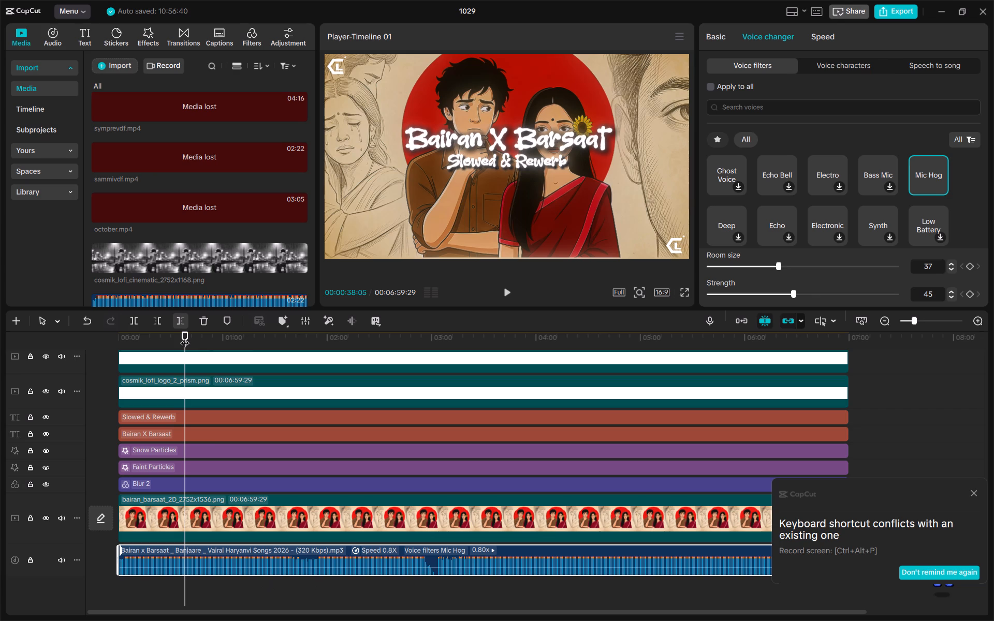
{"action": "key", "text": "space"}
{"action": "key", "text": "space"}
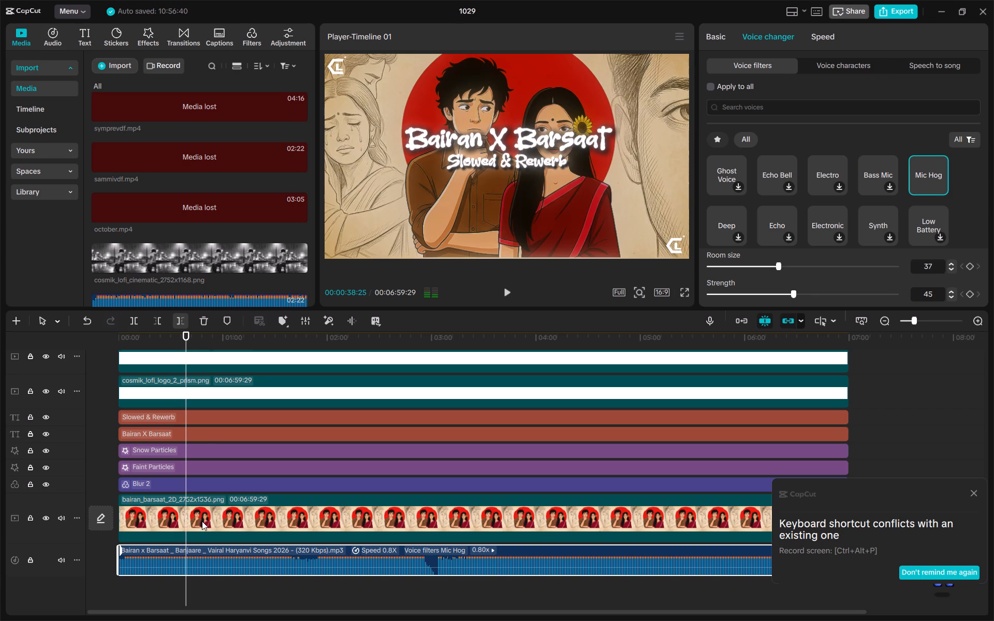
{"action": "key", "text": "m"}
Find the break after the waveform dip near 00:03:02 and split the Bairan x Barsaat audio clip at 00:03:02:15.
{"action": "left_click", "coordinate": [436, 587]}
{"action": "key", "text": "space"}
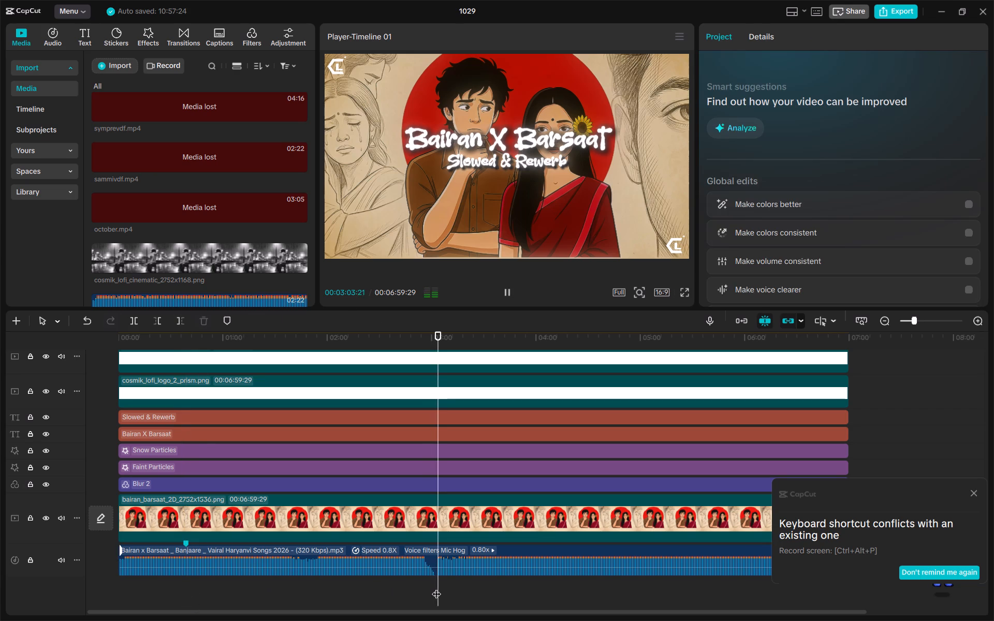
{"action": "key", "text": "space"}
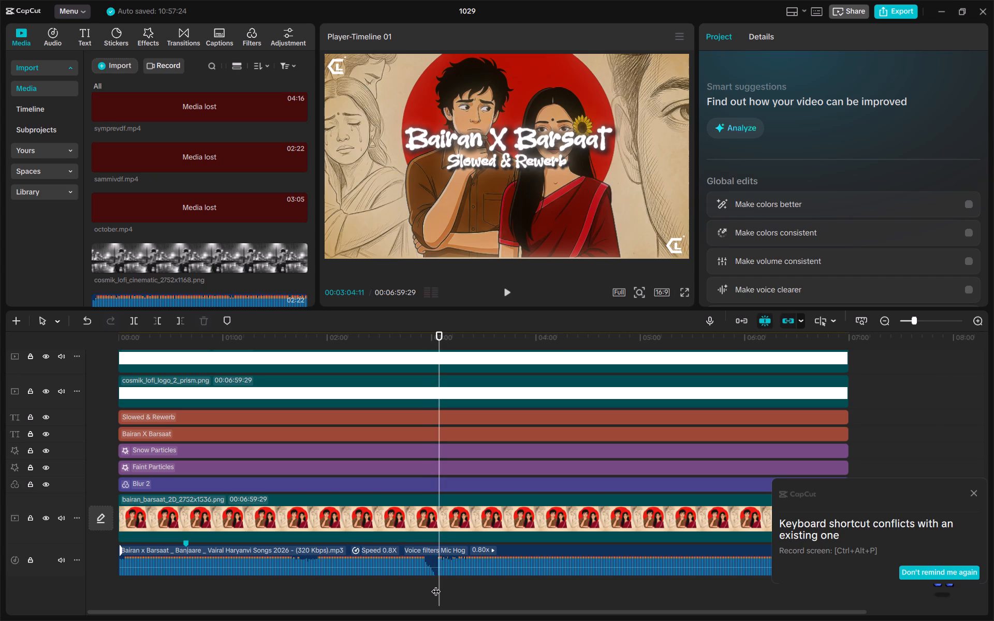
{"action": "left_click", "coordinate": [436, 580]}
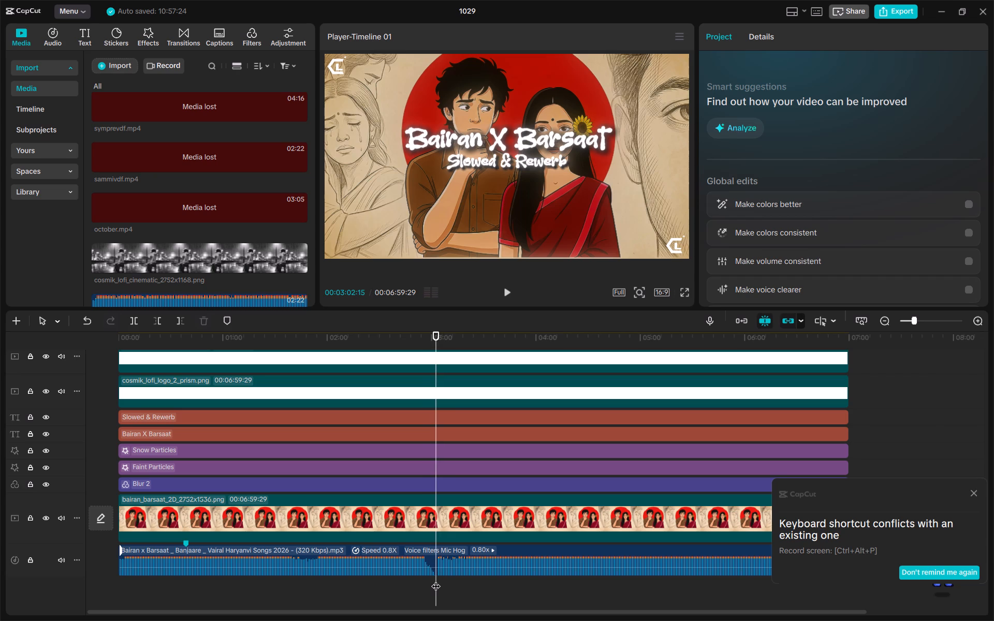
{"action": "left_click", "coordinate": [450, 557]}
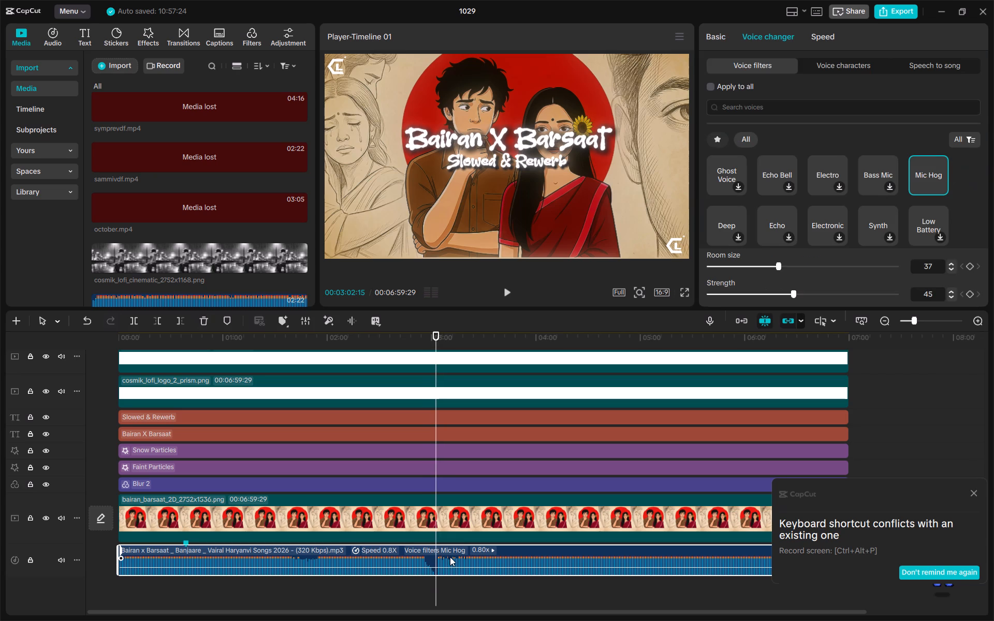
{"action": "key", "text": "ctrl+b"}
Listen to the second audio part and trim its start up to 00:03:18:17, leaving the other tracks uncut.
{"action": "key", "text": "space"}
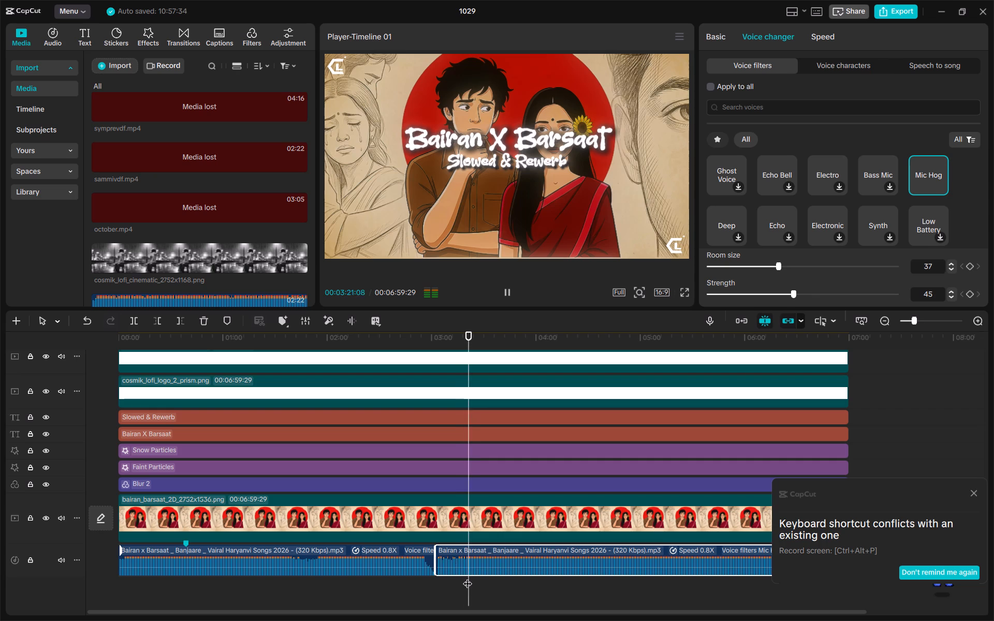
{"action": "left_click", "coordinate": [464, 577]}
{"action": "key", "text": "space"}
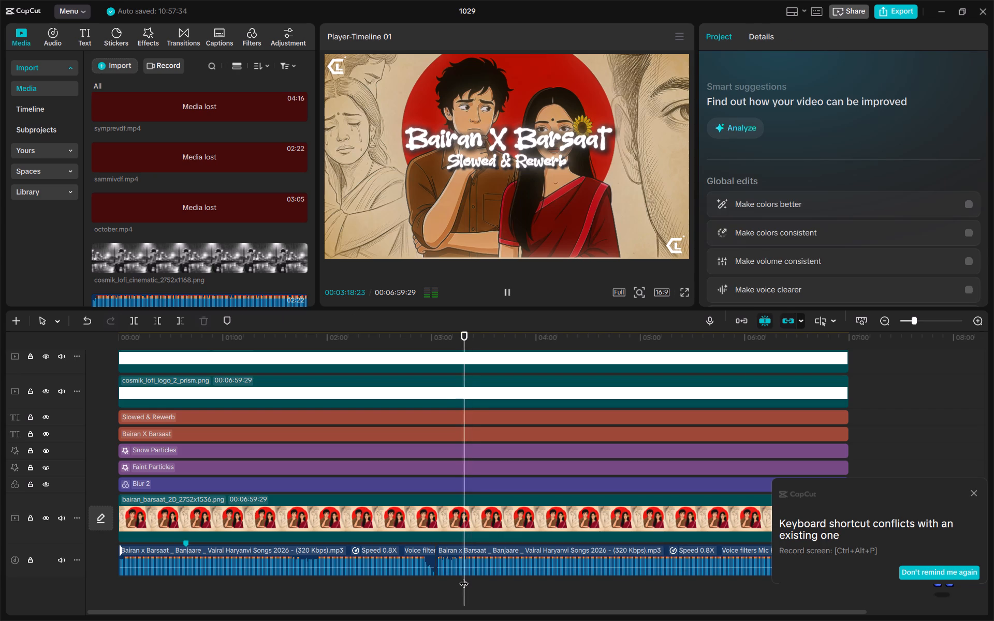
{"action": "left_click", "coordinate": [464, 577]}
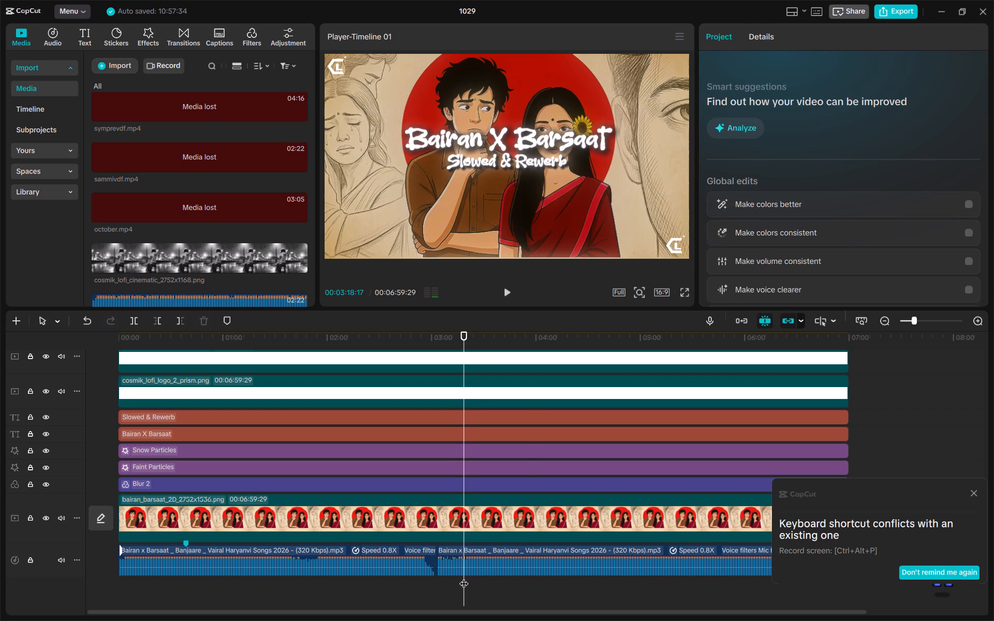
{"action": "key", "text": "q"}
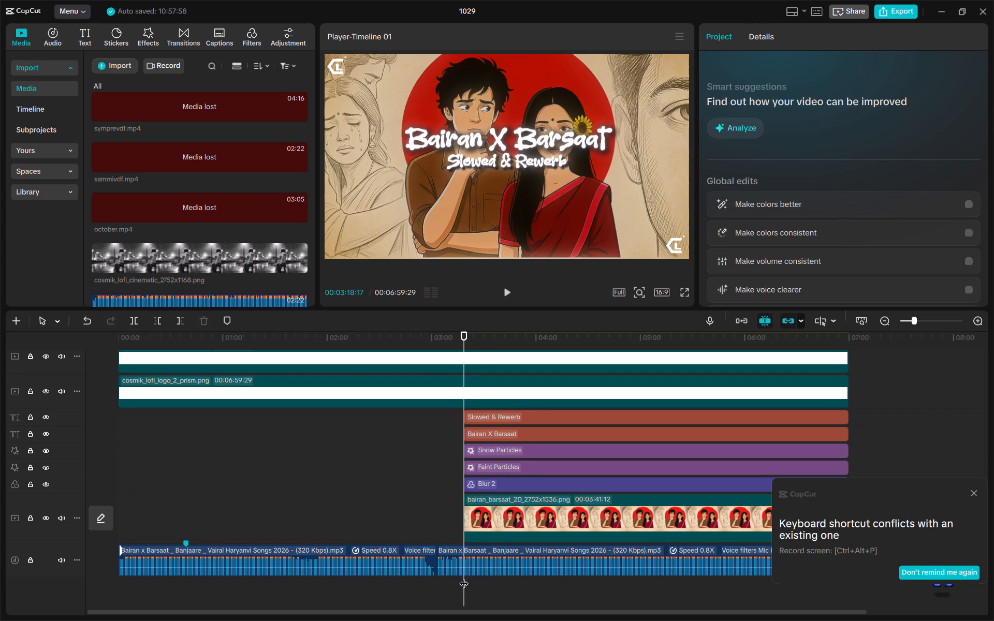
{"action": "key", "text": "ctrl+z"}
{"action": "left_click", "coordinate": [467, 558]}
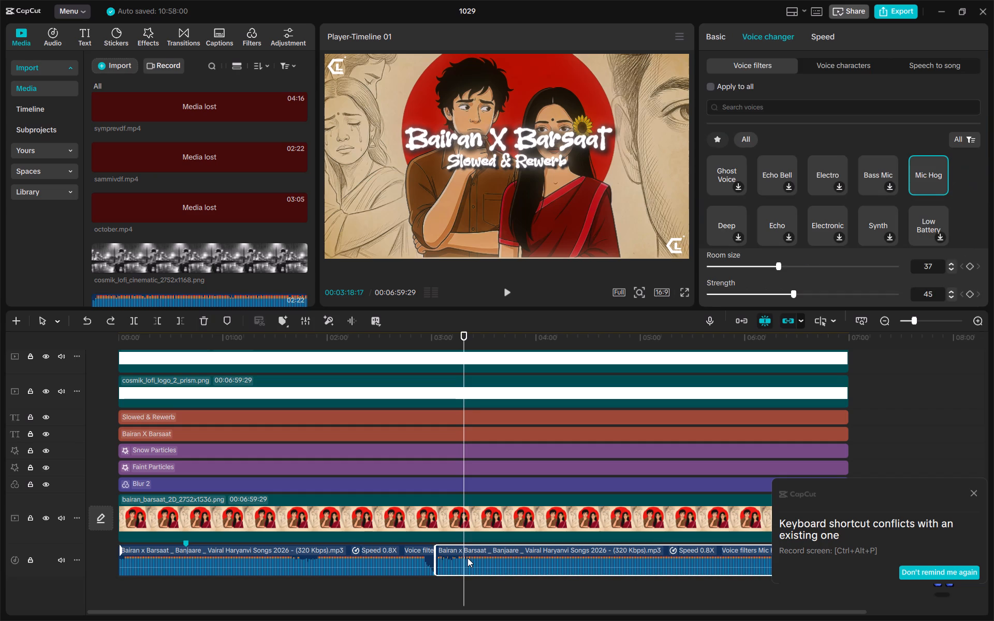
{"action": "key", "text": "q"}
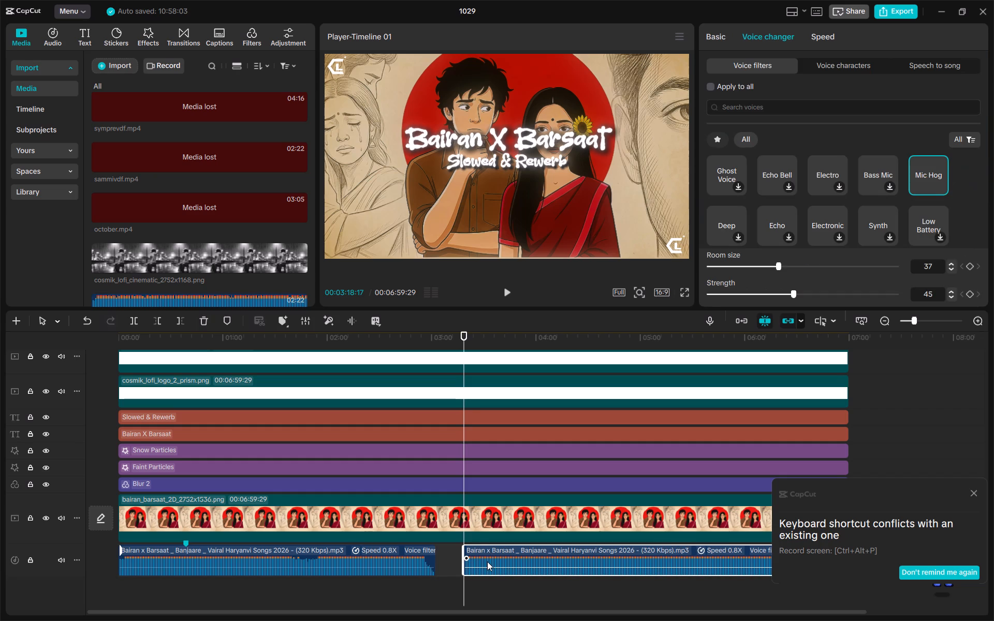
Split the first audio part at its marker at 00:00:38:25.
{"action": "left_click", "coordinate": [185, 584]}
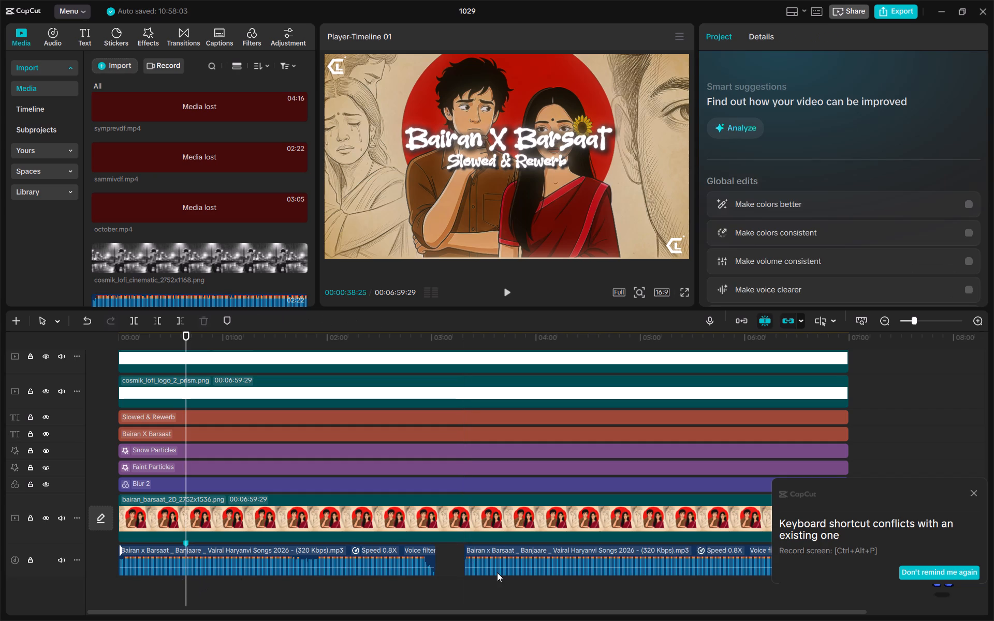
{"action": "left_click", "coordinate": [355, 550]}
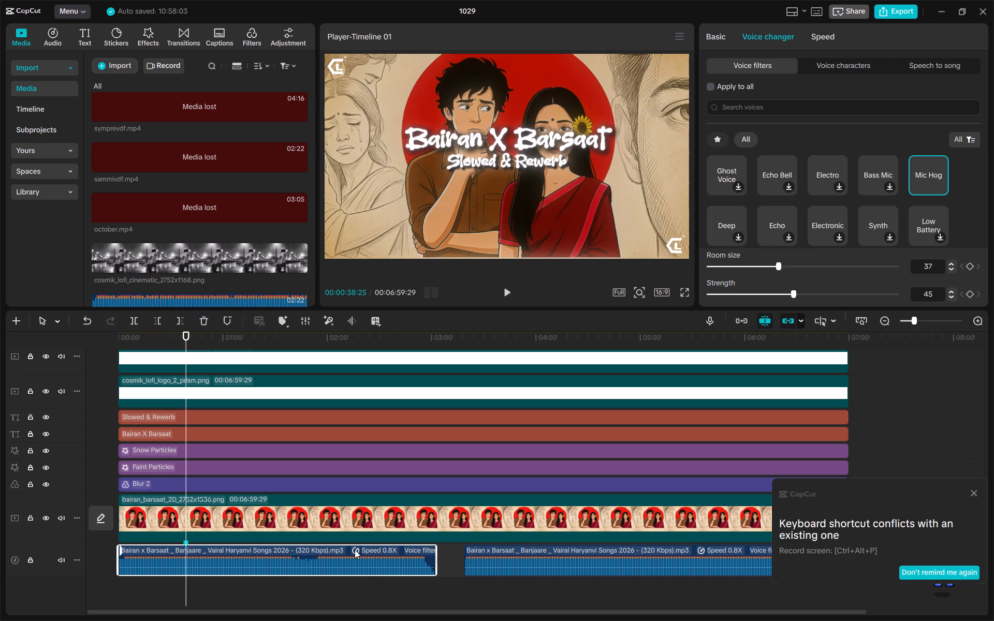
{"action": "key", "text": "ctrl+b"}
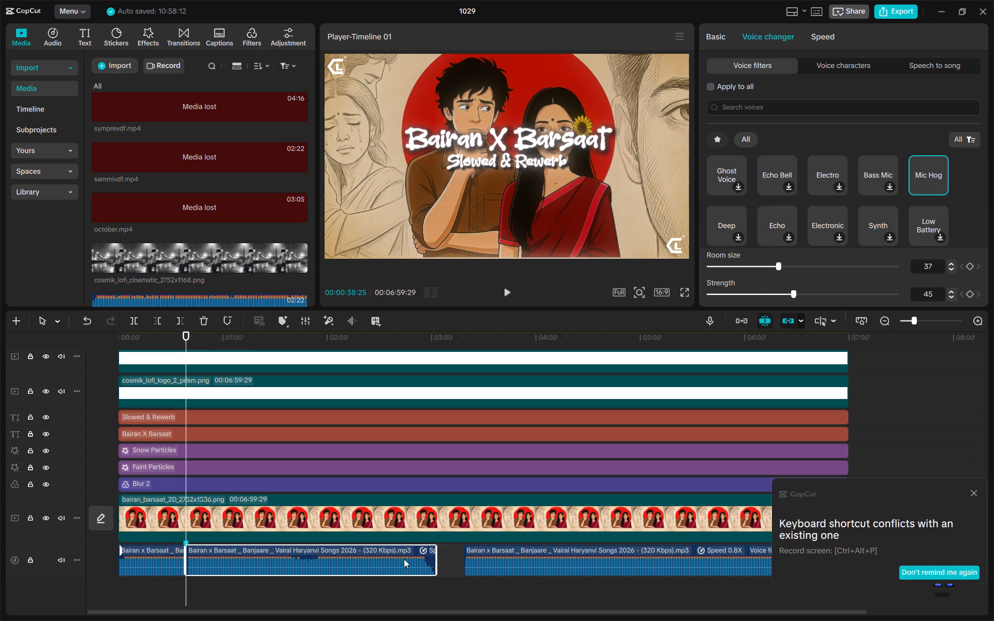
Swap the last two audio parts so the trimmed one starts at 00:00:38:25 and the former middle part follows directly behind it.
{"action": "left_click_drag", "start_coordinate": [478, 565], "coordinate": [211, 570]}
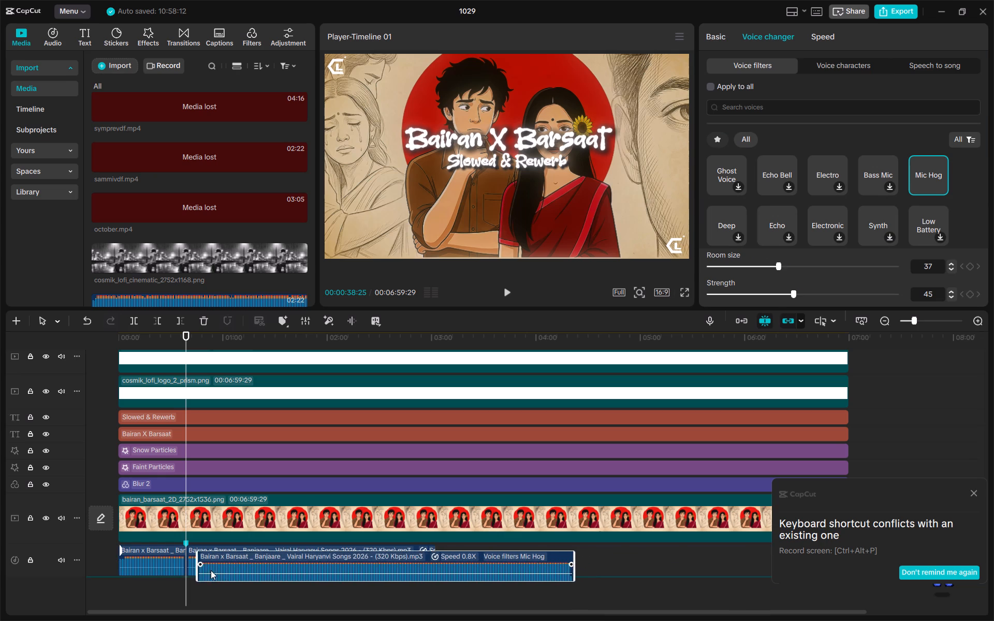
{"action": "left_click_drag", "start_coordinate": [211, 570], "coordinate": [199, 566]}
{"action": "left_click_drag", "start_coordinate": [228, 557], "coordinate": [266, 554]}
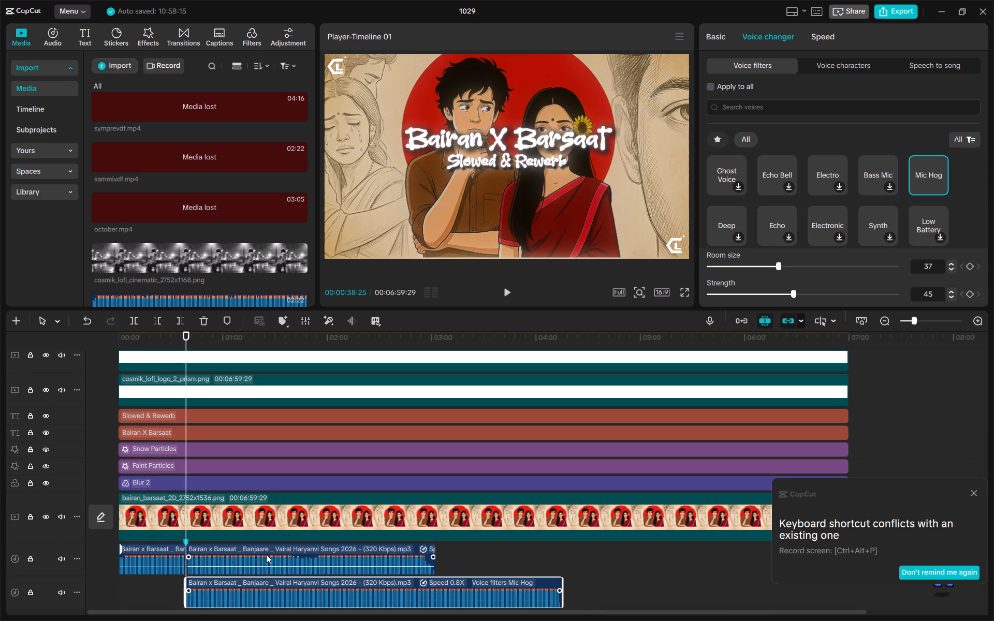
{"action": "left_click_drag", "start_coordinate": [266, 554], "coordinate": [613, 588]}
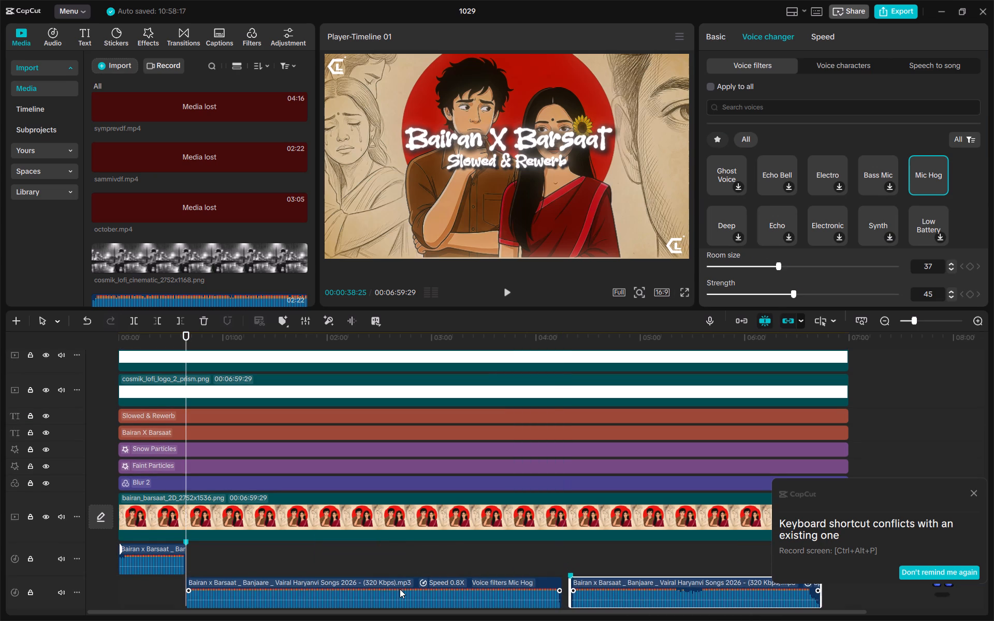
{"action": "left_click_drag", "start_coordinate": [400, 589], "coordinate": [397, 558]}
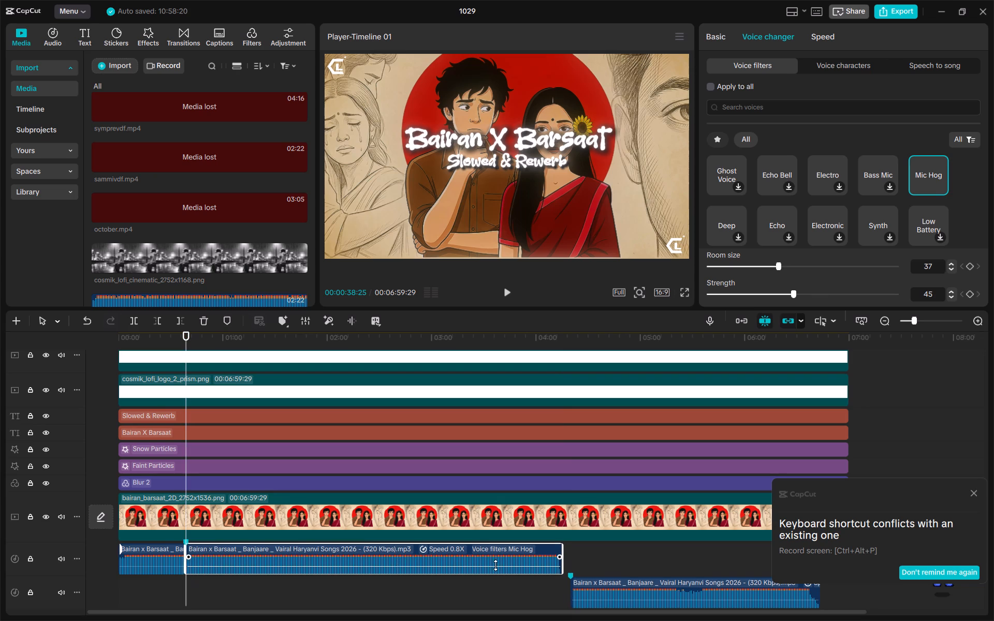
{"action": "left_click_drag", "start_coordinate": [615, 594], "coordinate": [603, 563]}
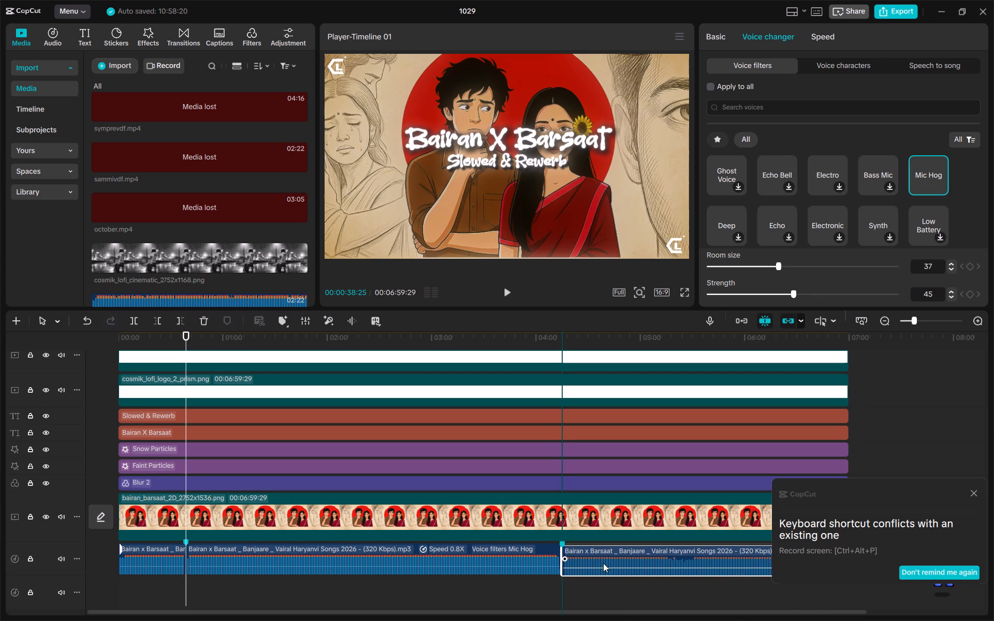
{"action": "left_click_drag", "start_coordinate": [603, 563], "coordinate": [604, 563]}
Listen across the join near 00:00:38 and set a 0.3 s fade-out on the opening audio part.
{"action": "left_click", "coordinate": [172, 585]}
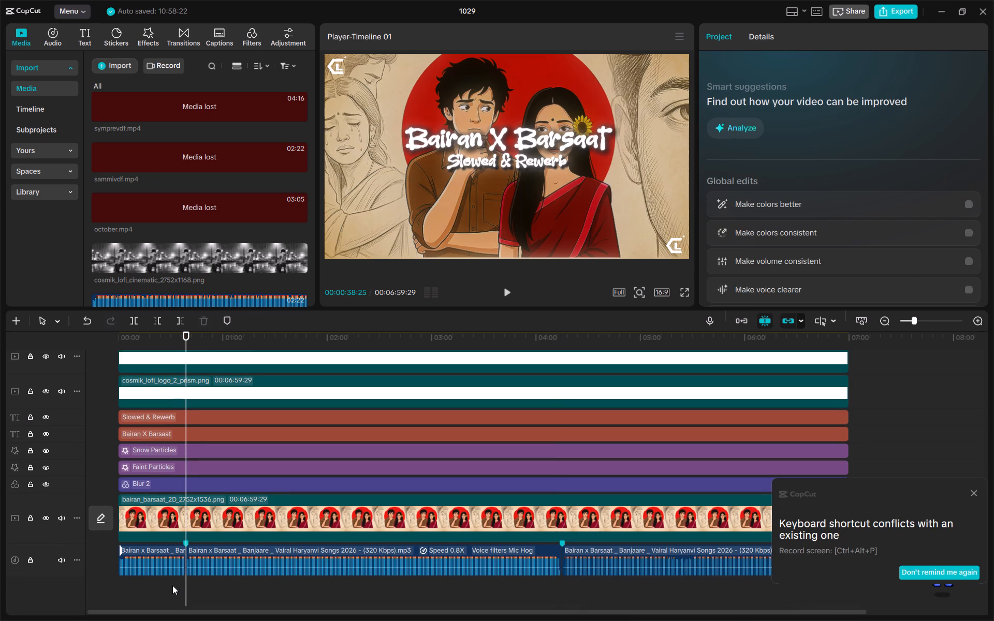
{"action": "key", "text": "space"}
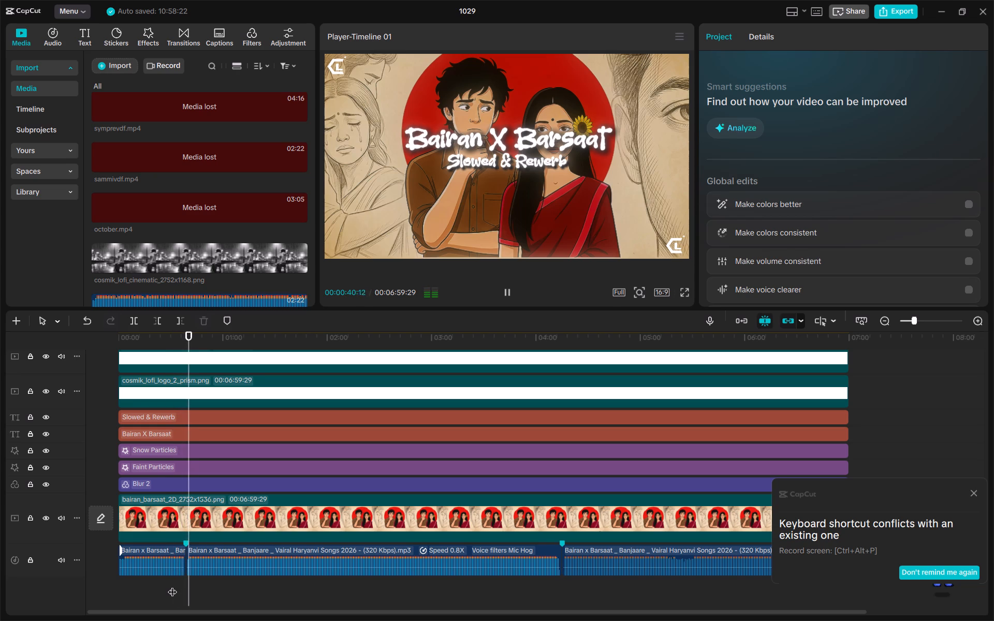
{"action": "left_click", "coordinate": [182, 579]}
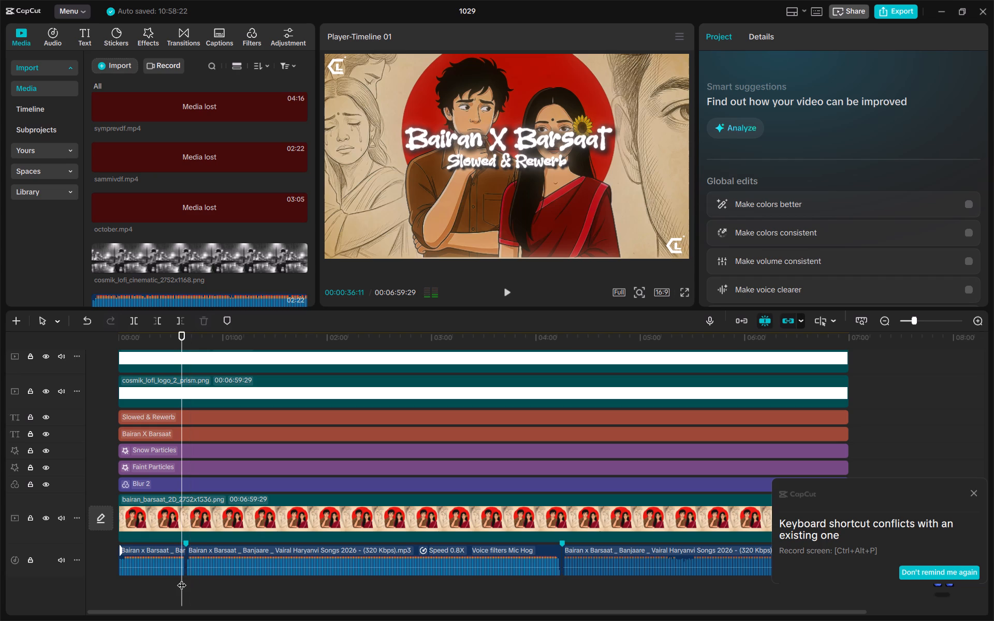
{"action": "left_click", "coordinate": [173, 560]}
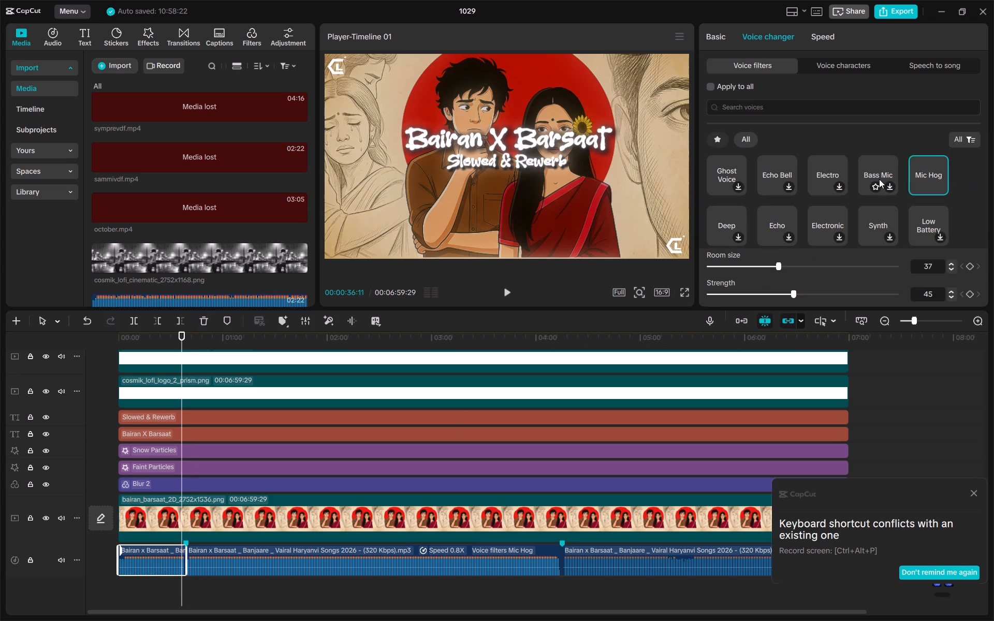
{"action": "left_click", "coordinate": [715, 40]}
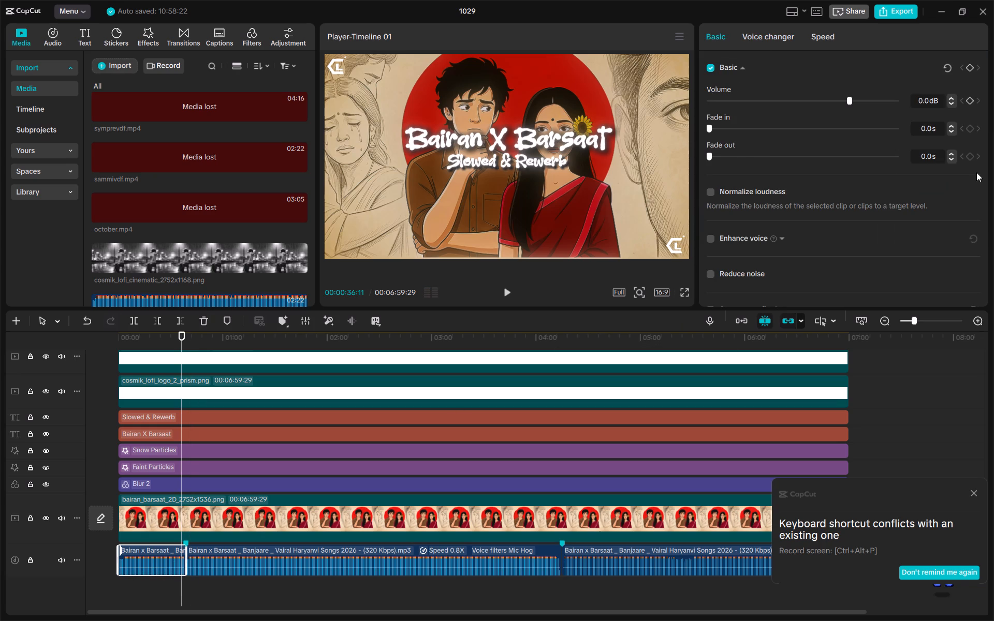
{"action": "left_click", "coordinate": [949, 159]}
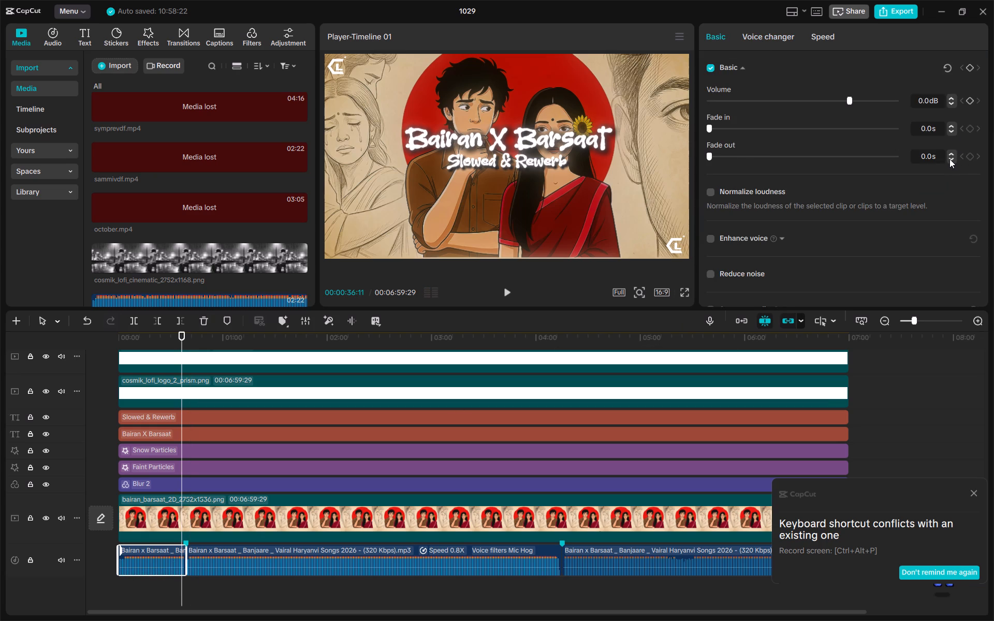
{"action": "triple_click", "coordinate": [949, 153]}
Set a 0.3 s fade-in on the audio part that follows the opening one.
{"action": "left_click", "coordinate": [362, 555]}
{"action": "left_click", "coordinate": [949, 129]}
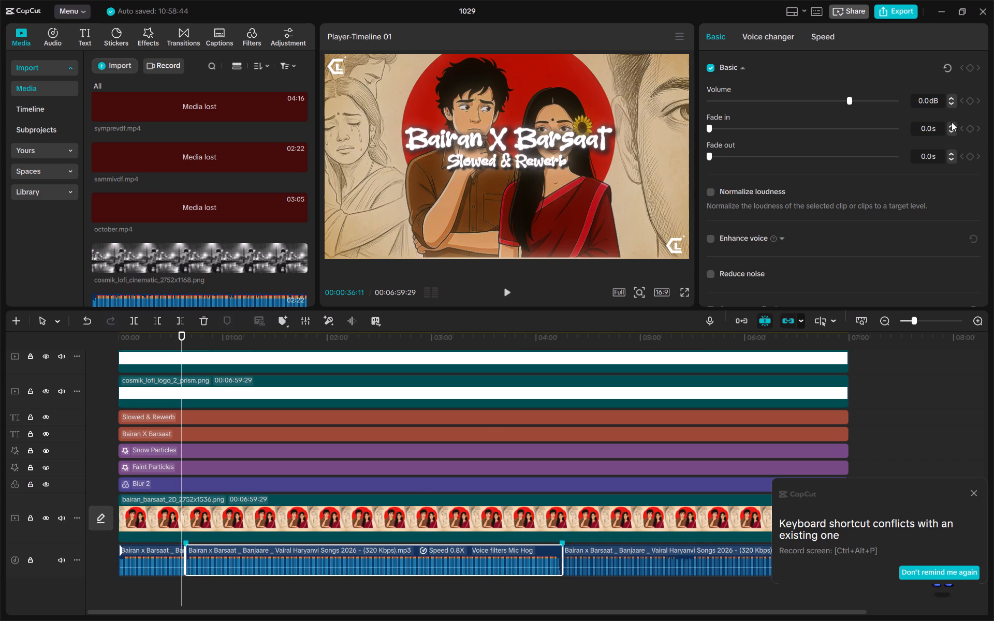
{"action": "left_click", "coordinate": [952, 122]}
{"action": "left_click", "coordinate": [952, 131]}
{"action": "double_click", "coordinate": [952, 131]}
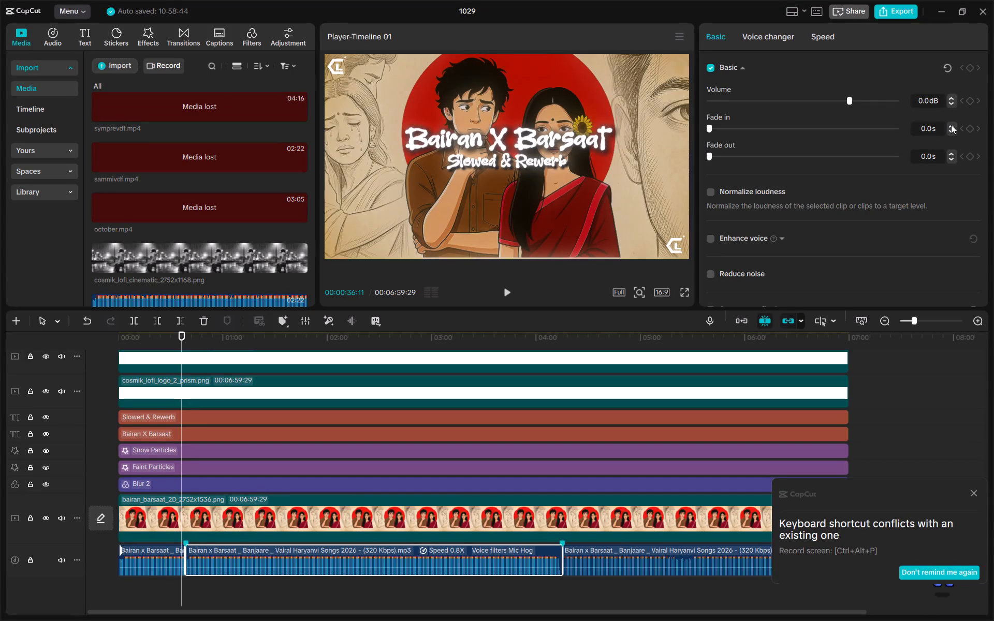
{"action": "double_click", "coordinate": [951, 125]}
{"action": "left_click", "coordinate": [951, 125]}
Play the audio from before the 00:00:38 join to check the transition between the two faded parts.
{"action": "left_click", "coordinate": [174, 587]}
{"action": "key", "text": "space"}
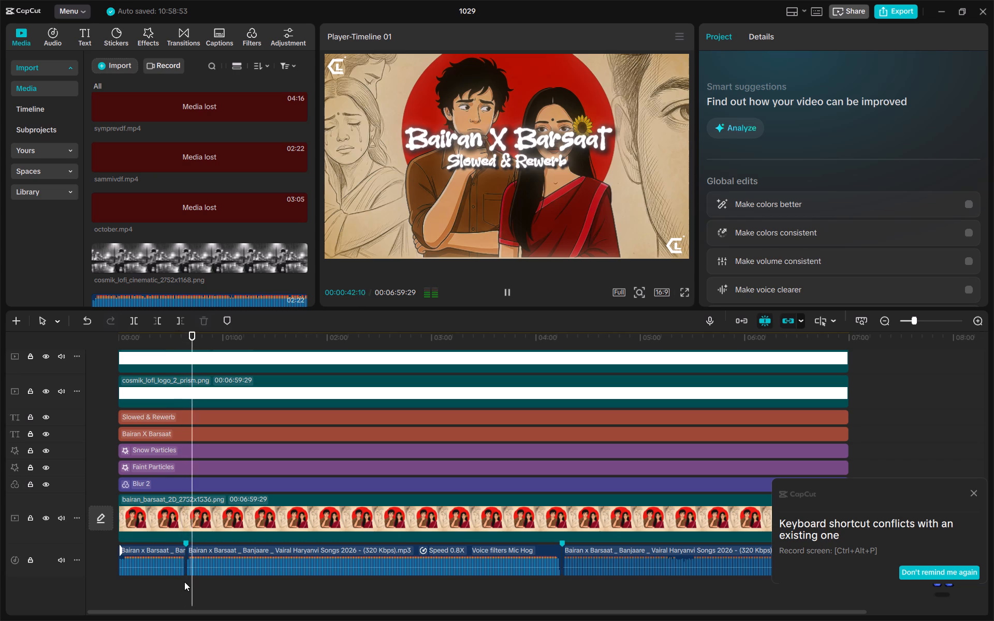
{"action": "left_click", "coordinate": [181, 579]}
{"action": "key", "text": "space"}
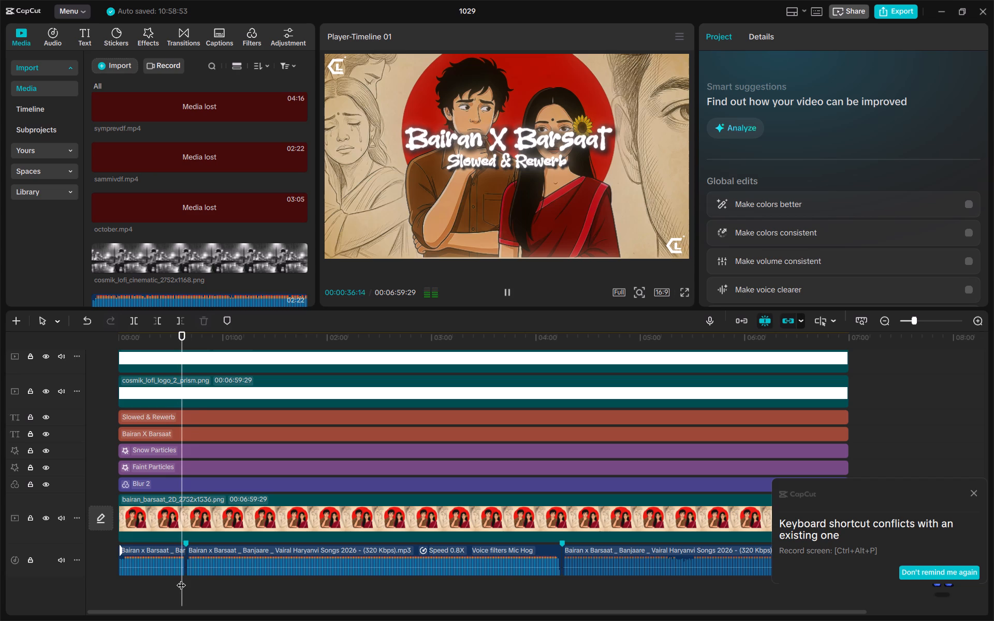
{"action": "key", "text": "space"}
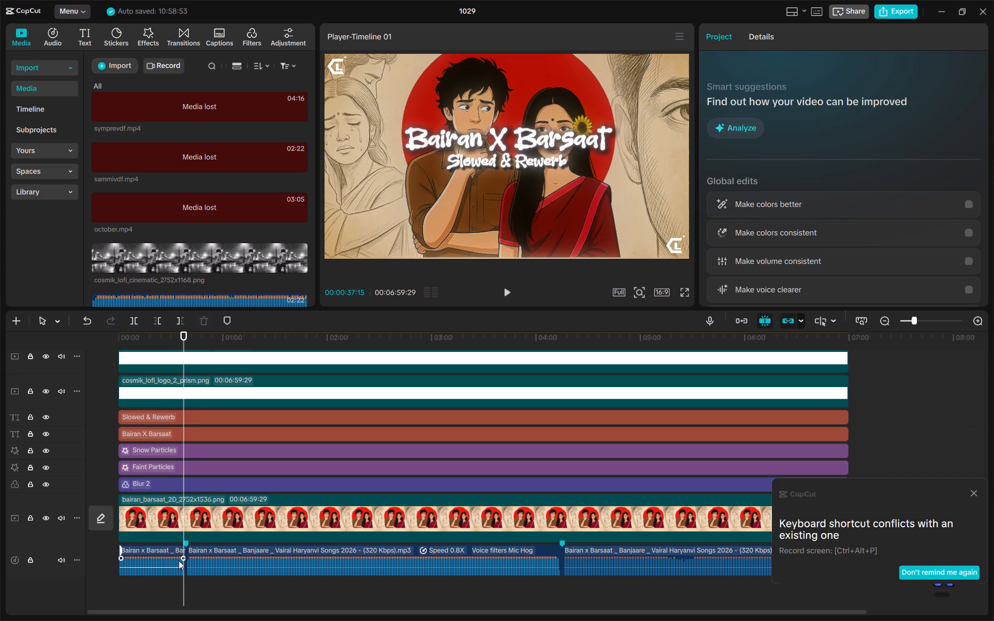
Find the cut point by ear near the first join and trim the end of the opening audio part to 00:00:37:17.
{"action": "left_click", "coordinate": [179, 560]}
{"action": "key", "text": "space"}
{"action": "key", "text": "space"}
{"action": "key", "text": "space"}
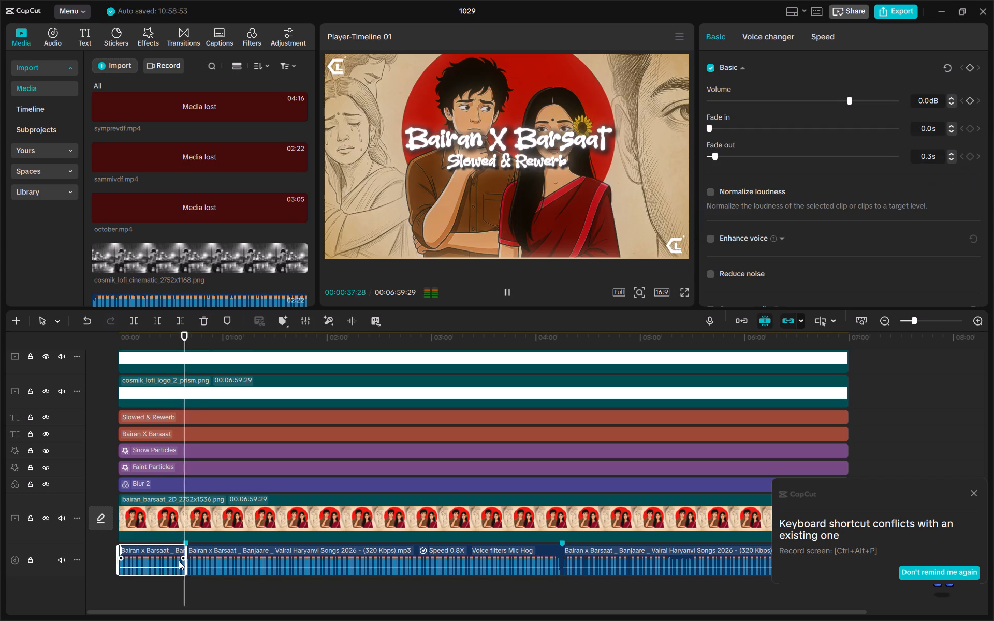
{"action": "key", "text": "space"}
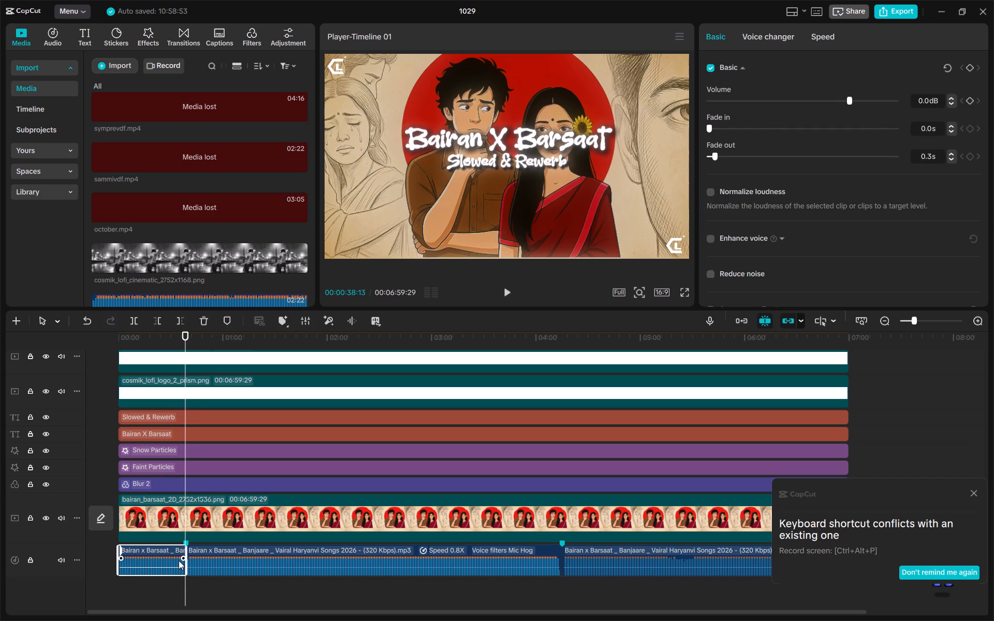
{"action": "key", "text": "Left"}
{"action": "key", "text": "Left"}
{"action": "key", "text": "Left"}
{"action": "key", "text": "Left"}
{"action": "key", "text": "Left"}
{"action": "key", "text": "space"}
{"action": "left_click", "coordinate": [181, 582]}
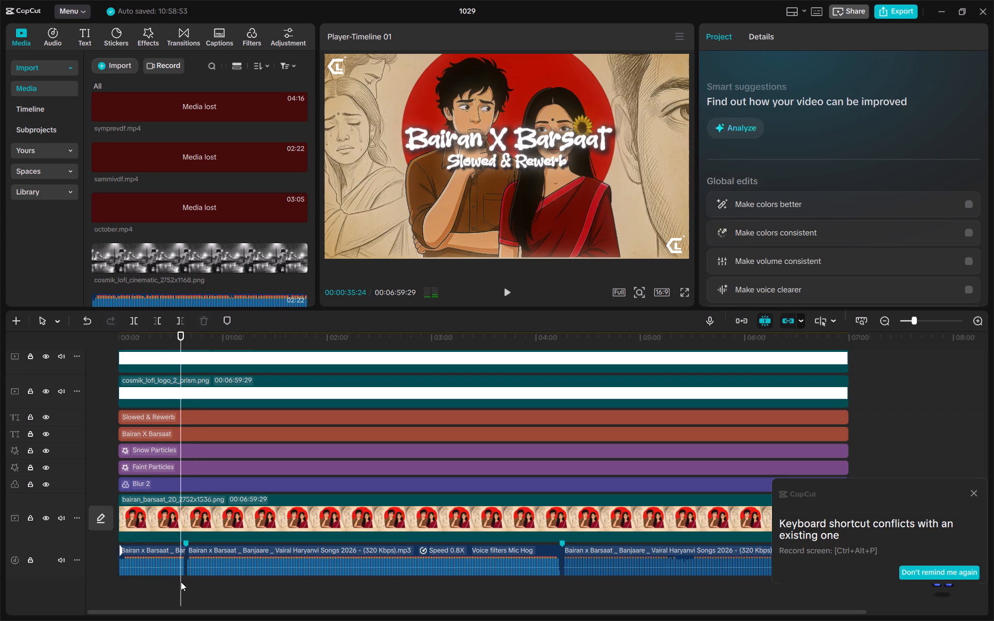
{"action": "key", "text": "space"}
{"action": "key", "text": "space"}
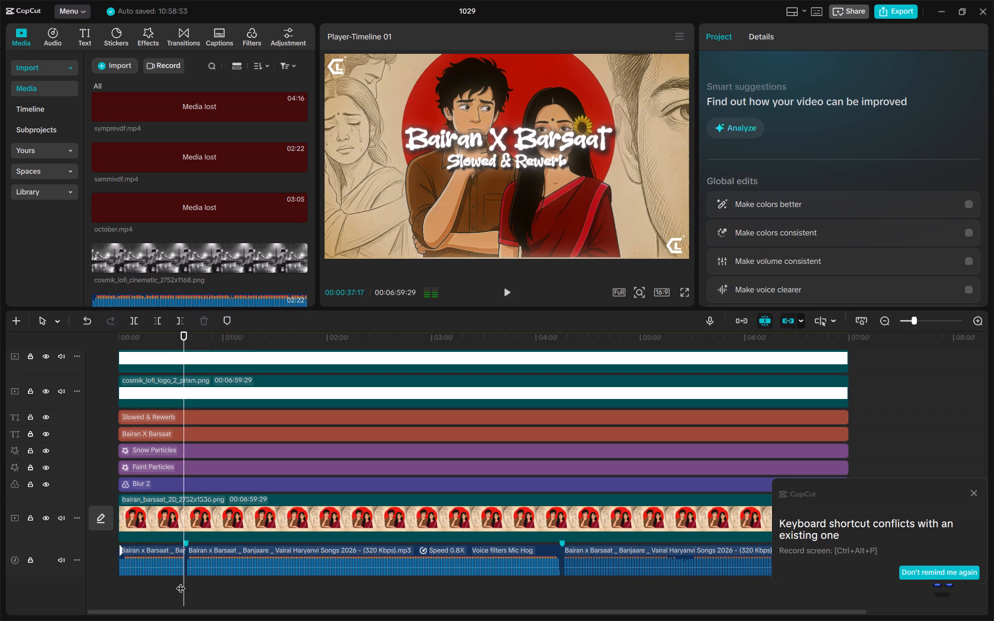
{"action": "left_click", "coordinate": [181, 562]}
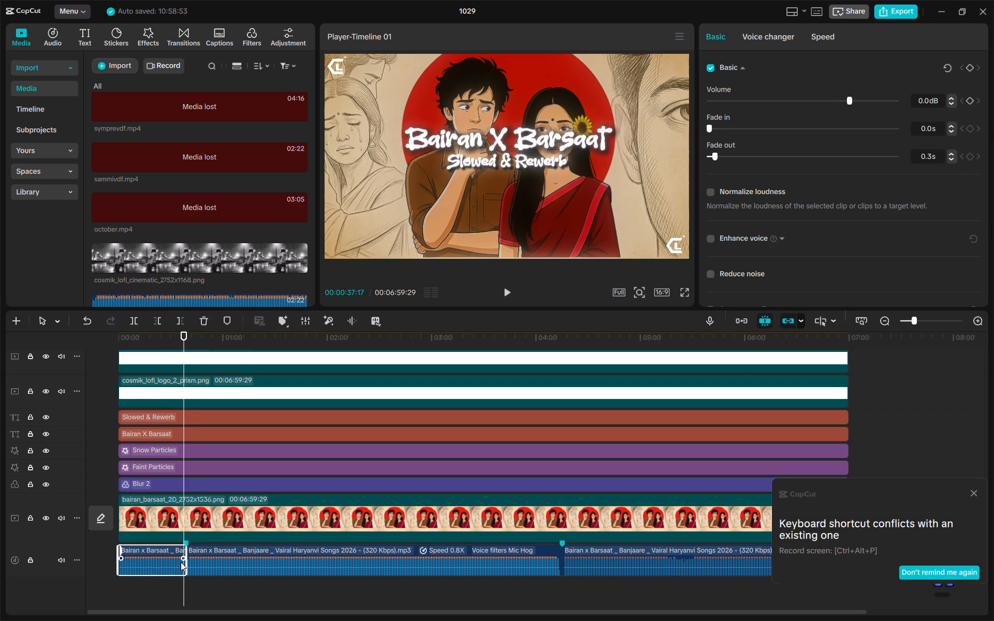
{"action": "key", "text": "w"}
Listen across the gap and trim the start of the audio part after the opening one to 00:00:40:15.
{"action": "left_click", "coordinate": [171, 583]}
{"action": "key", "text": "space"}
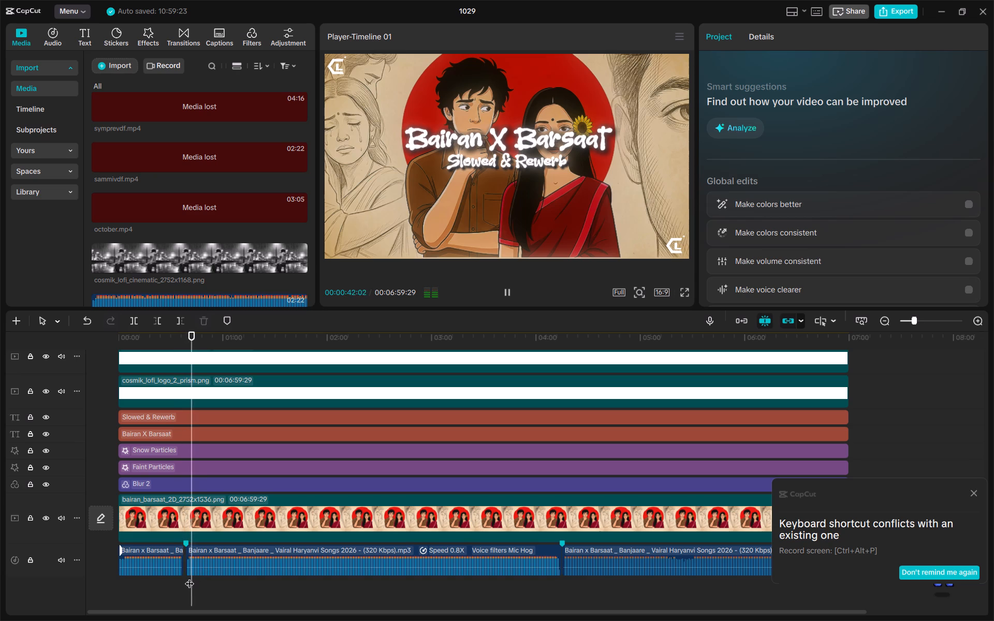
{"action": "left_click", "coordinate": [190, 577]}
{"action": "key", "text": "space"}
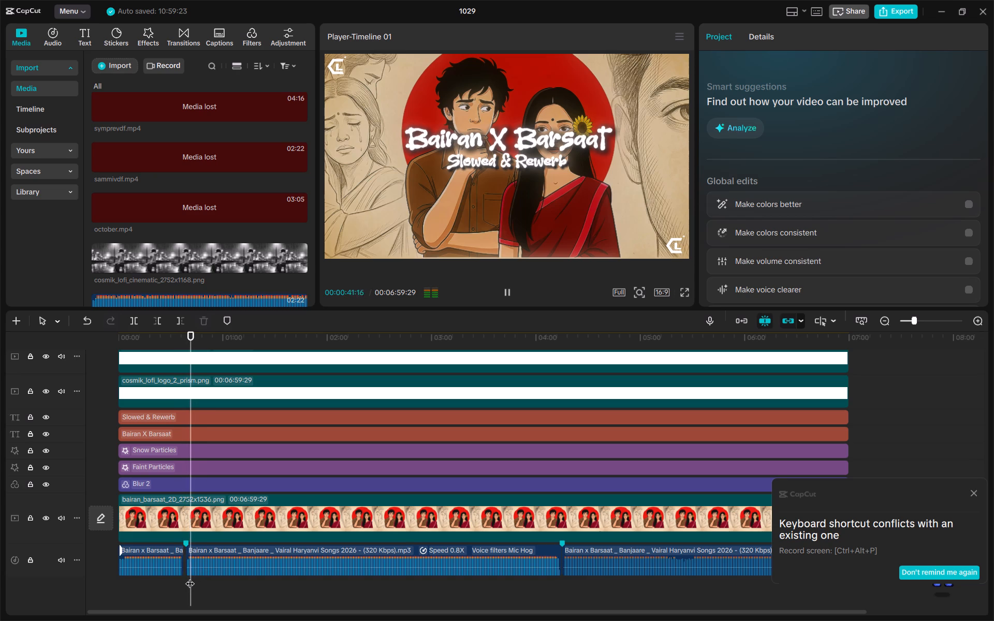
{"action": "key", "text": "space"}
{"action": "key", "text": "Left"}
{"action": "key", "text": "Left"}
{"action": "key", "text": "Left"}
{"action": "key", "text": "Left"}
{"action": "key", "text": "Left"}
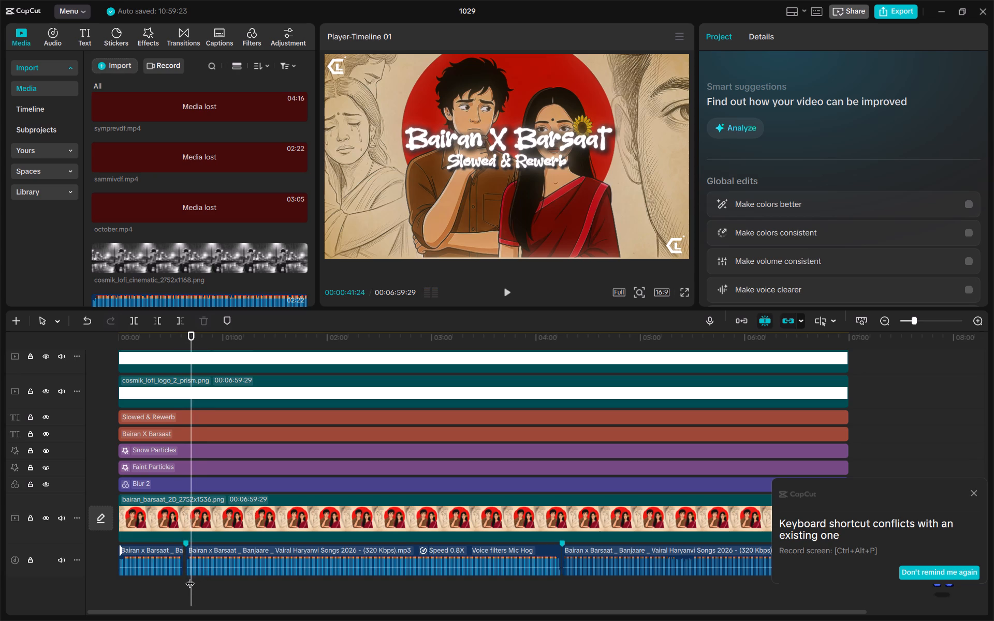
{"action": "key", "text": "Left"}
{"action": "key", "text": "Left"}
{"action": "key", "text": "Left"}
{"action": "key", "text": "Left"}
{"action": "key", "text": "Left"}
{"action": "key", "text": "Left"}
{"action": "key", "text": "Left"}
{"action": "key", "text": "Left"}
{"action": "key", "text": "Left"}
{"action": "key", "text": "Left"}
{"action": "key", "text": "Left"}
{"action": "key", "text": "Left"}
{"action": "key", "text": "Left"}
{"action": "key", "text": "Left"}
{"action": "key", "text": "Left"}
{"action": "key", "text": "Left"}
{"action": "key", "text": "Left"}
{"action": "key", "text": "Left"}
{"action": "key", "text": "Left"}
{"action": "key", "text": "Left"}
{"action": "key", "text": "Left"}
{"action": "key", "text": "Left"}
{"action": "key", "text": "Left"}
{"action": "key", "text": "Left"}
{"action": "key", "text": "Left"}
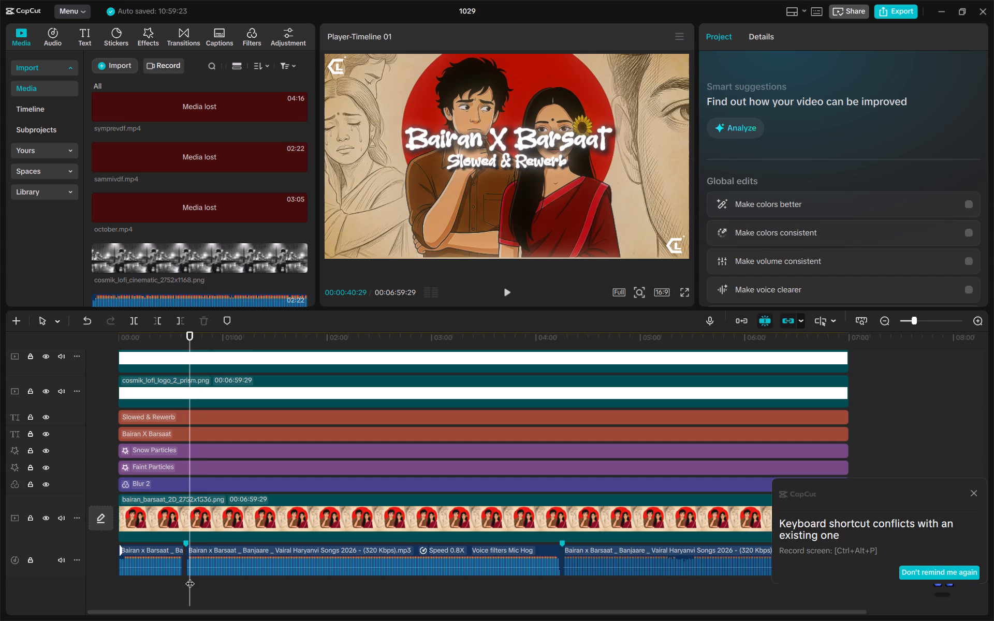
{"action": "key", "text": "Left"}
{"action": "key", "text": "Left"}
{"action": "key", "text": "Left"}
{"action": "key", "text": "Left"}
{"action": "key", "text": "Left"}
{"action": "key", "text": "Left"}
{"action": "key", "text": "Left"}
{"action": "key", "text": "Left"}
{"action": "key", "text": "Left"}
{"action": "key", "text": "Left"}
{"action": "key", "text": "Left"}
{"action": "key", "text": "Left"}
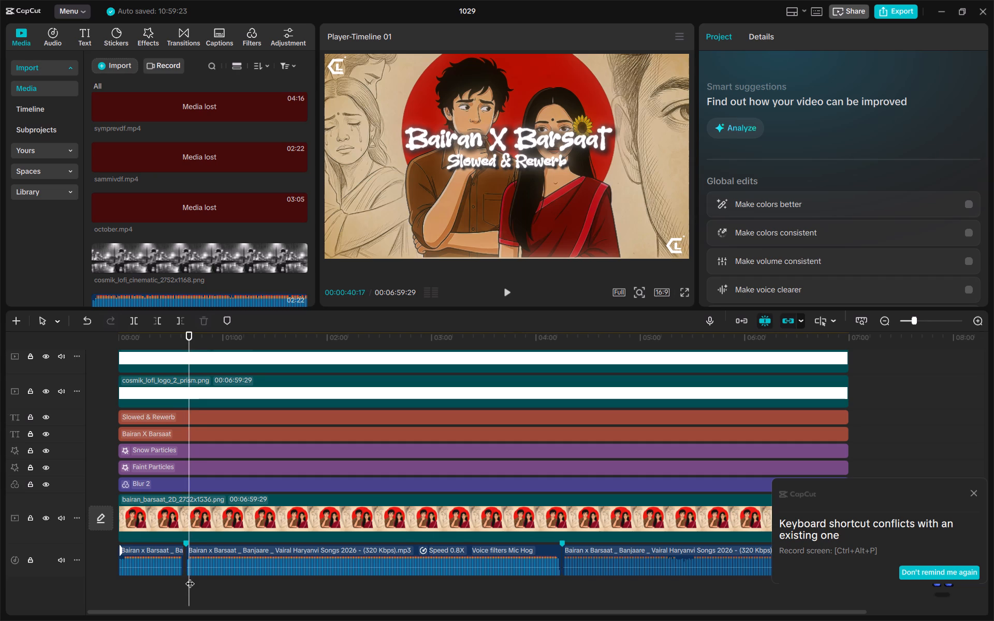
{"action": "key", "text": "Left"}
{"action": "key", "text": "Left"}
{"action": "left_click", "coordinate": [212, 557]}
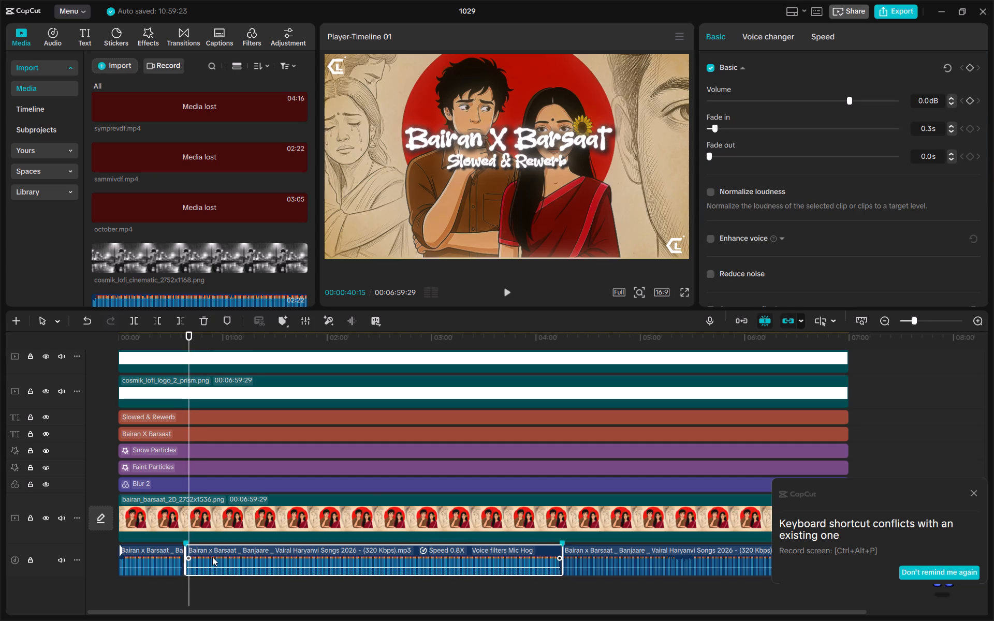
{"action": "key", "text": "q"}
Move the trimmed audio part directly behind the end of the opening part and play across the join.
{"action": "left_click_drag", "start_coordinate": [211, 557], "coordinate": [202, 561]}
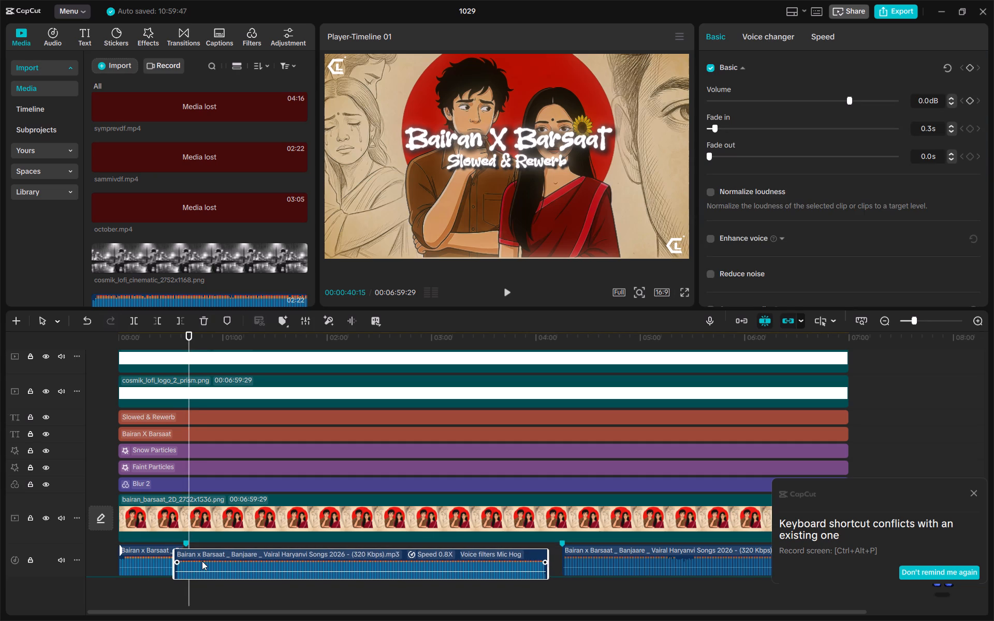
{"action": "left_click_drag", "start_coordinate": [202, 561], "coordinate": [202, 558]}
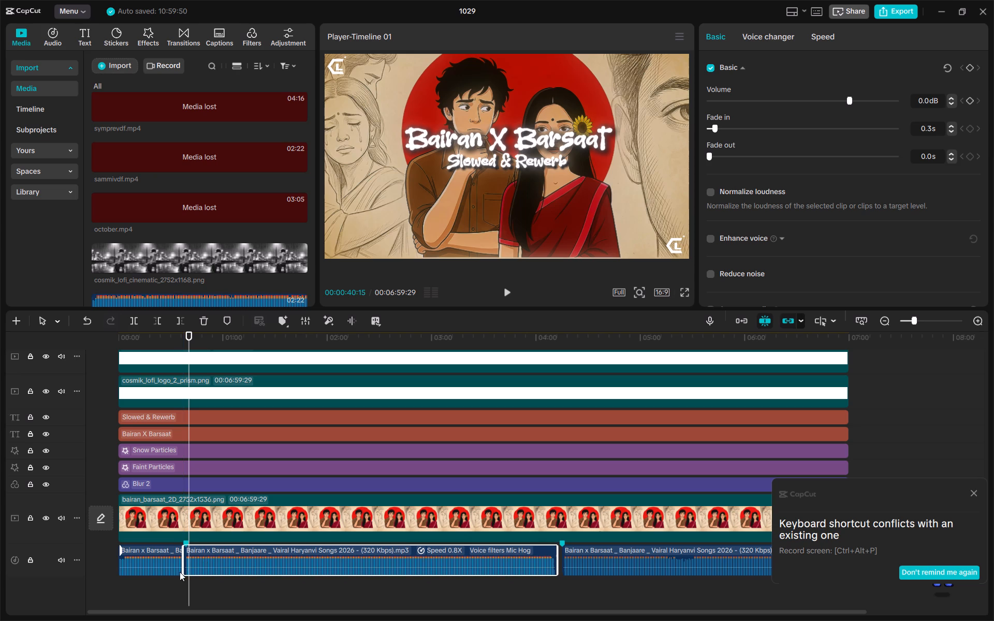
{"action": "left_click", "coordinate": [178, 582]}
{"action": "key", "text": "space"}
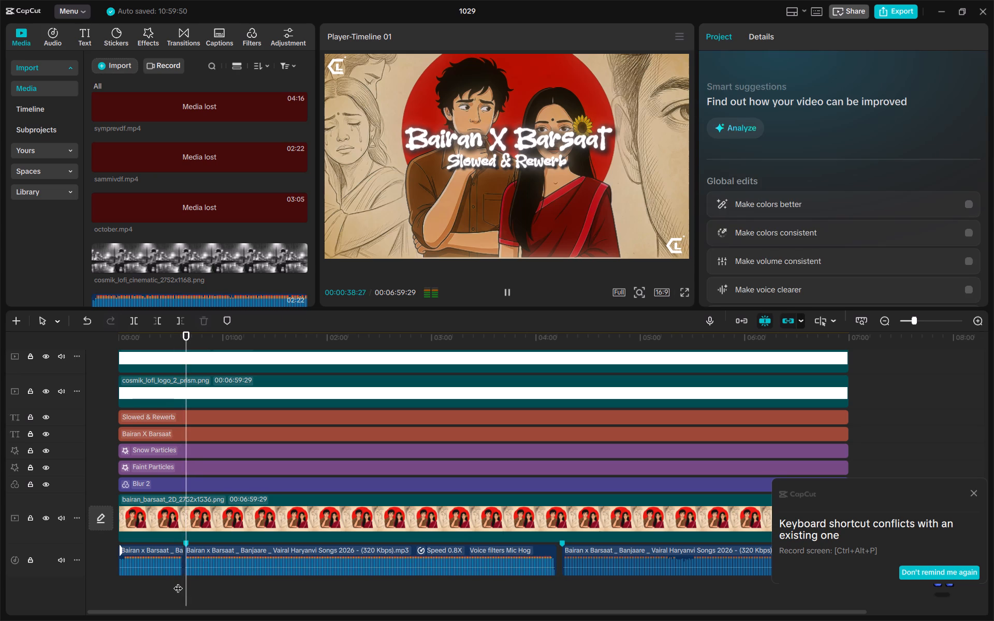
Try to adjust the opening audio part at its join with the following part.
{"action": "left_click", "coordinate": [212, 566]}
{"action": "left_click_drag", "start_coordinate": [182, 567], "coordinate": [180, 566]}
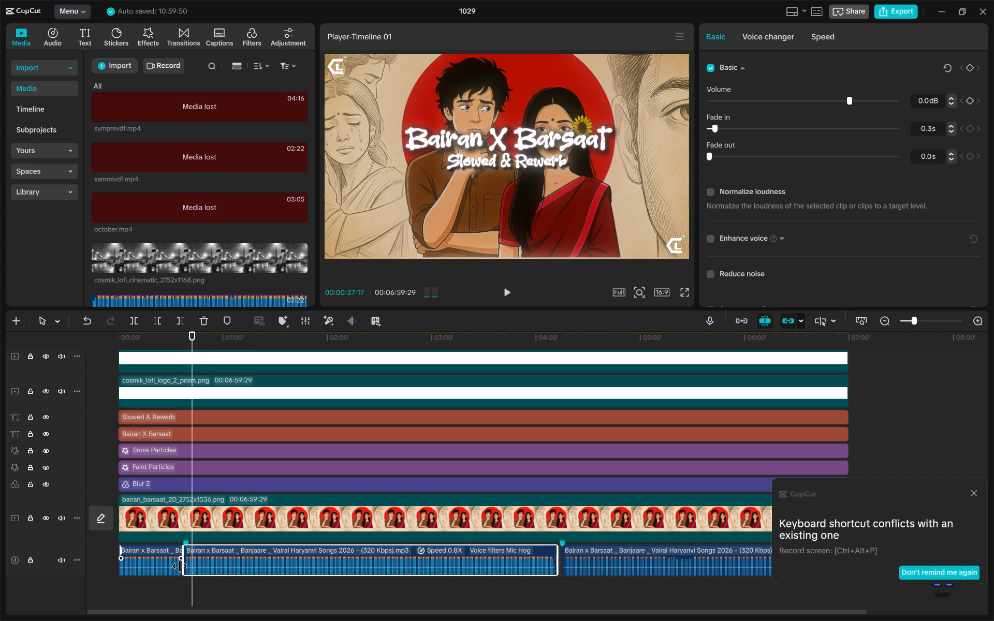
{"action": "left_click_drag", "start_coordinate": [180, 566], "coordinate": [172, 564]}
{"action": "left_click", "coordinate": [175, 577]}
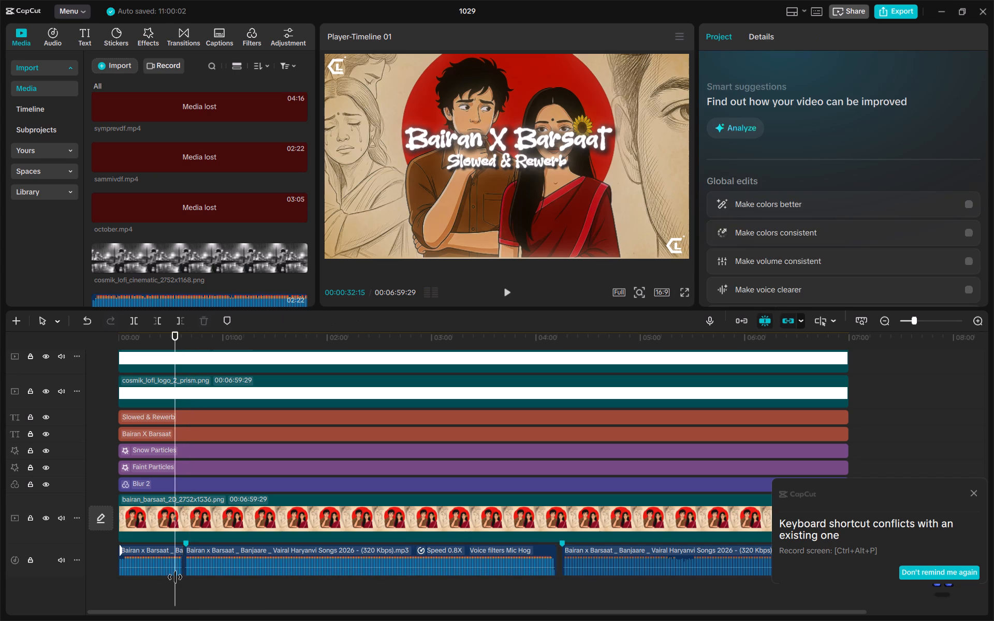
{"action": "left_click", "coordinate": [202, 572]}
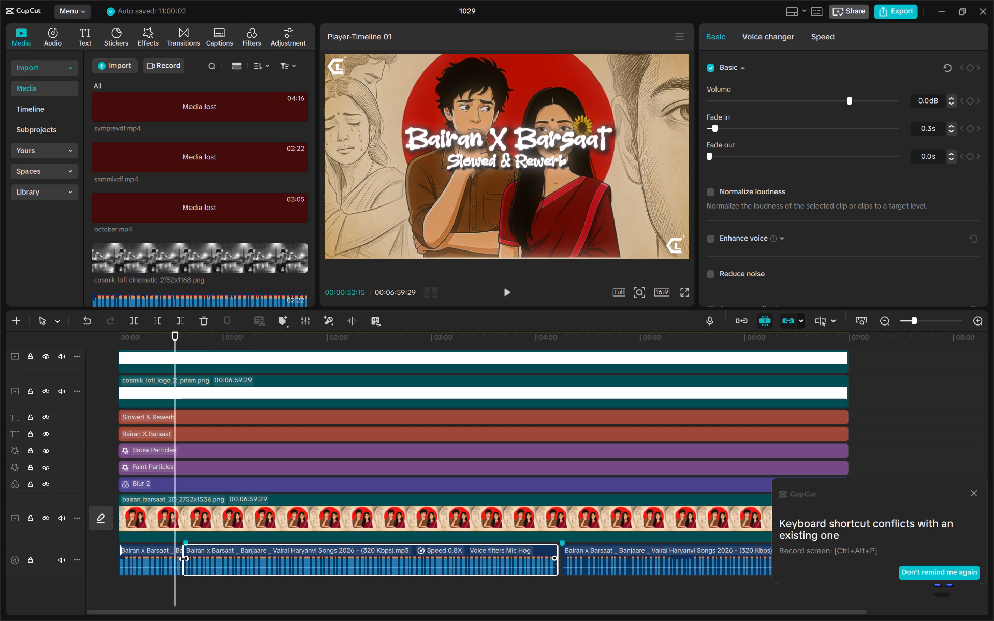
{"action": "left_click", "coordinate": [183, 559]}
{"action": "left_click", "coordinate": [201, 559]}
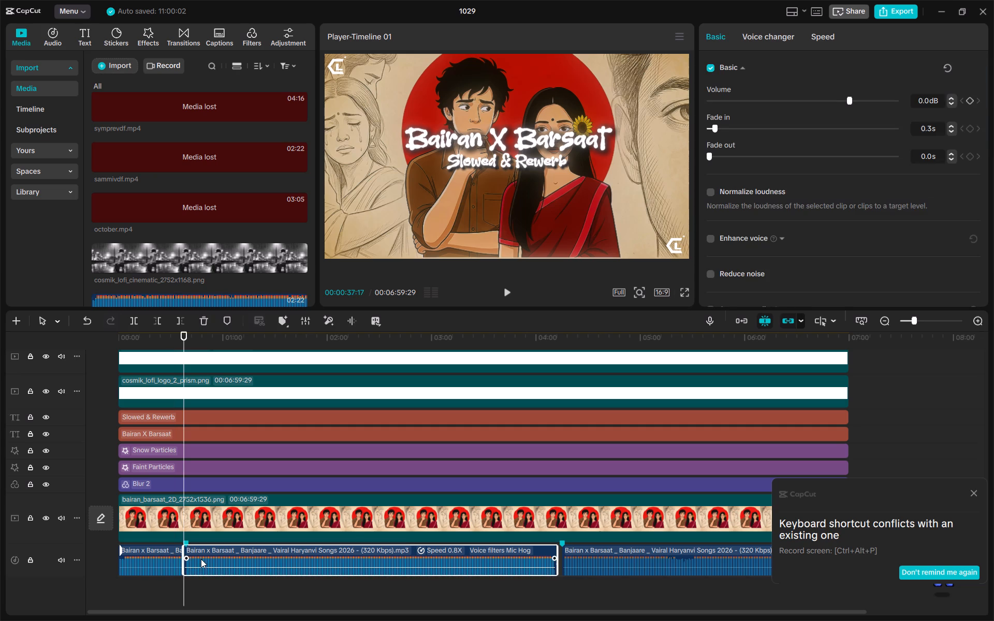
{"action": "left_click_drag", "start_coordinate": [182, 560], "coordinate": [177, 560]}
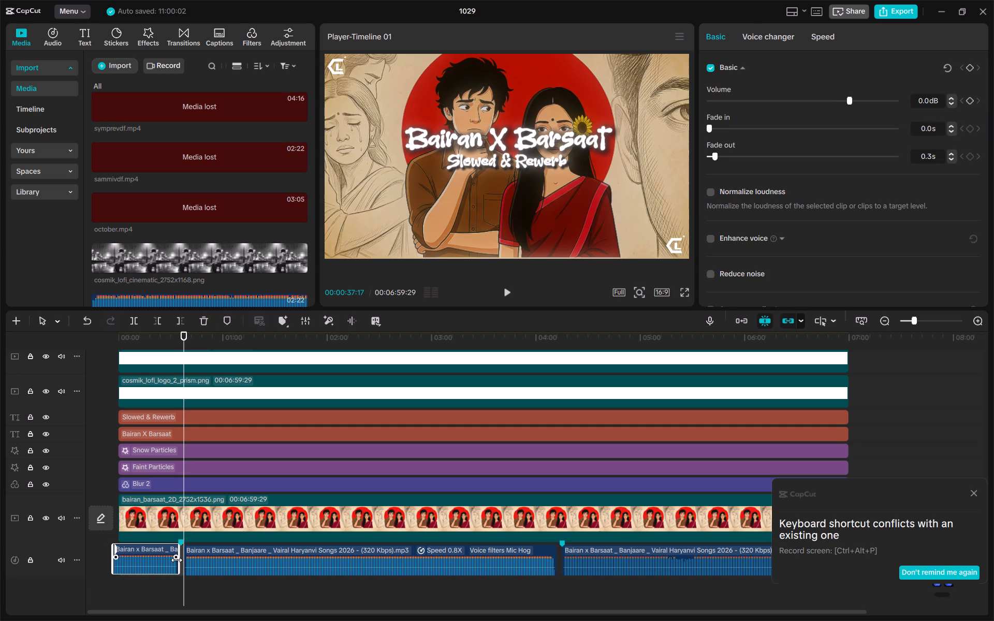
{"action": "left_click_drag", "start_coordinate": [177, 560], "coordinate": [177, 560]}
Move the second audio part onto a new track below, starting at about 00:00:36 to overlap the opening part, and play the overlap.
{"action": "left_click_drag", "start_coordinate": [211, 561], "coordinate": [211, 580]}
{"action": "left_click_drag", "start_coordinate": [184, 585], "coordinate": [179, 585]}
{"action": "left_click", "coordinate": [170, 585]}
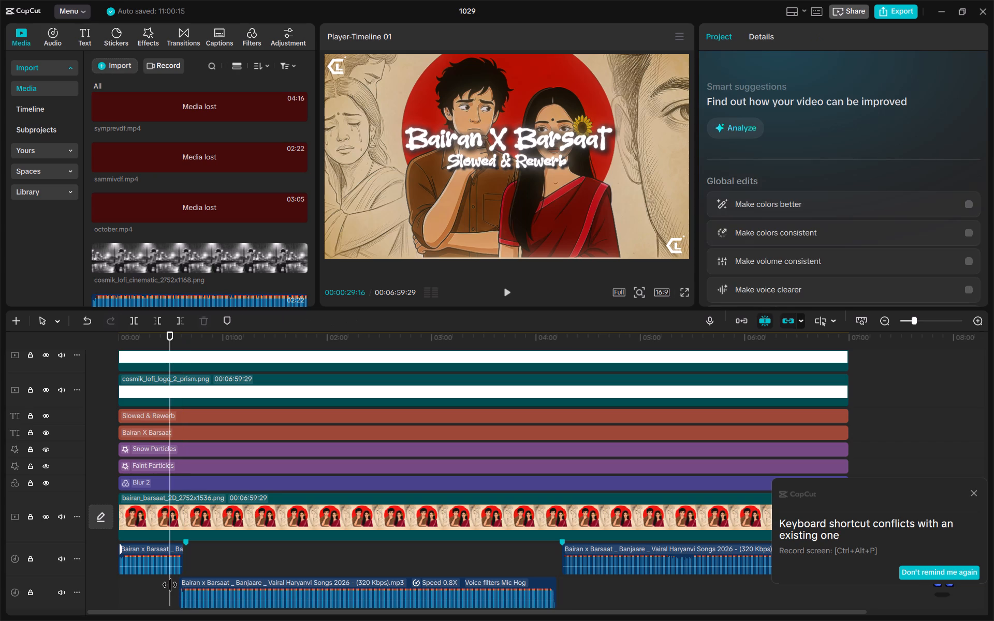
{"action": "key", "text": "space"}
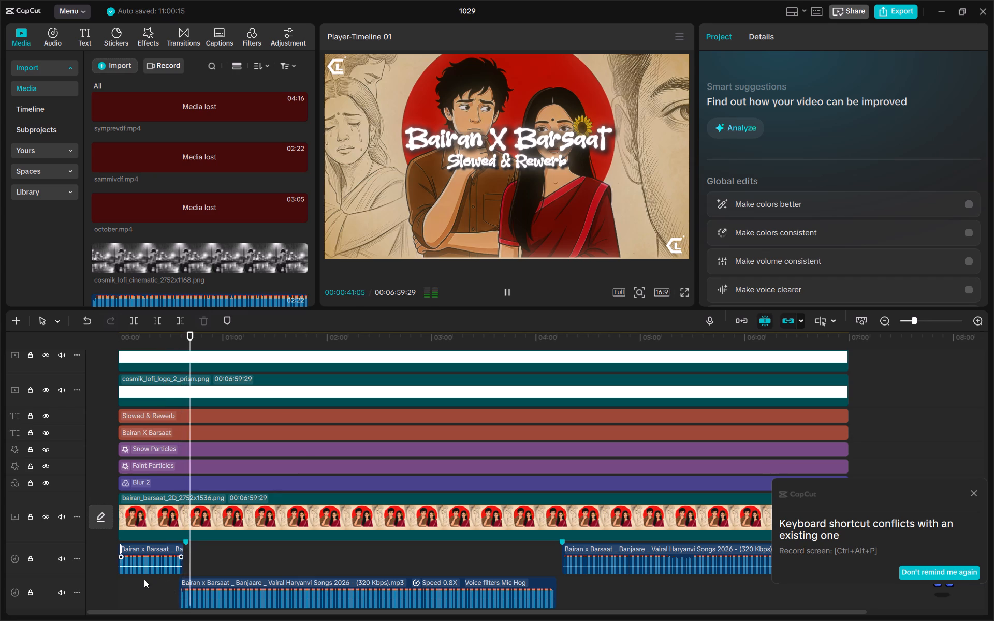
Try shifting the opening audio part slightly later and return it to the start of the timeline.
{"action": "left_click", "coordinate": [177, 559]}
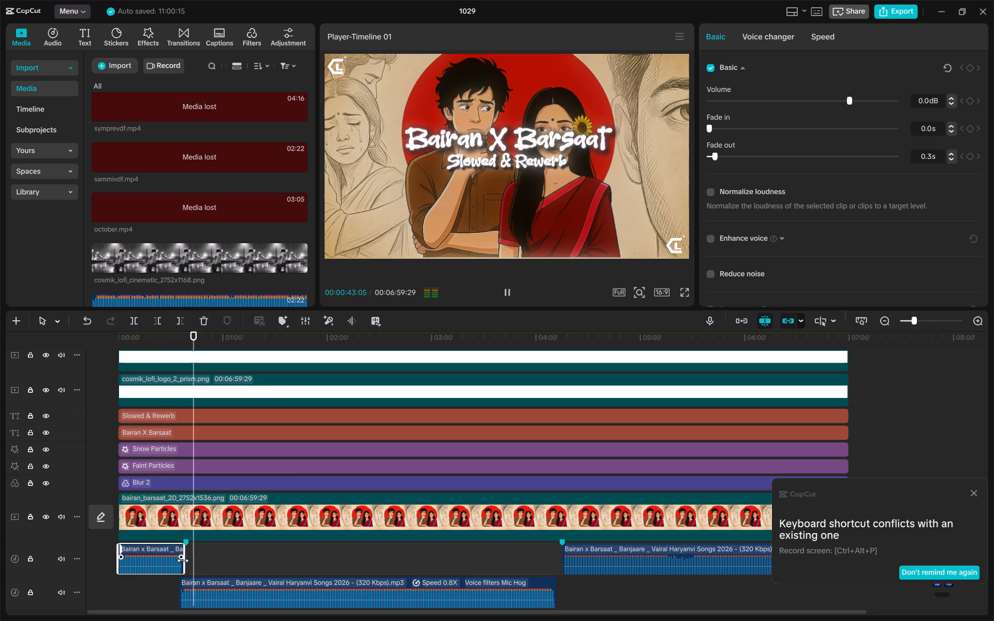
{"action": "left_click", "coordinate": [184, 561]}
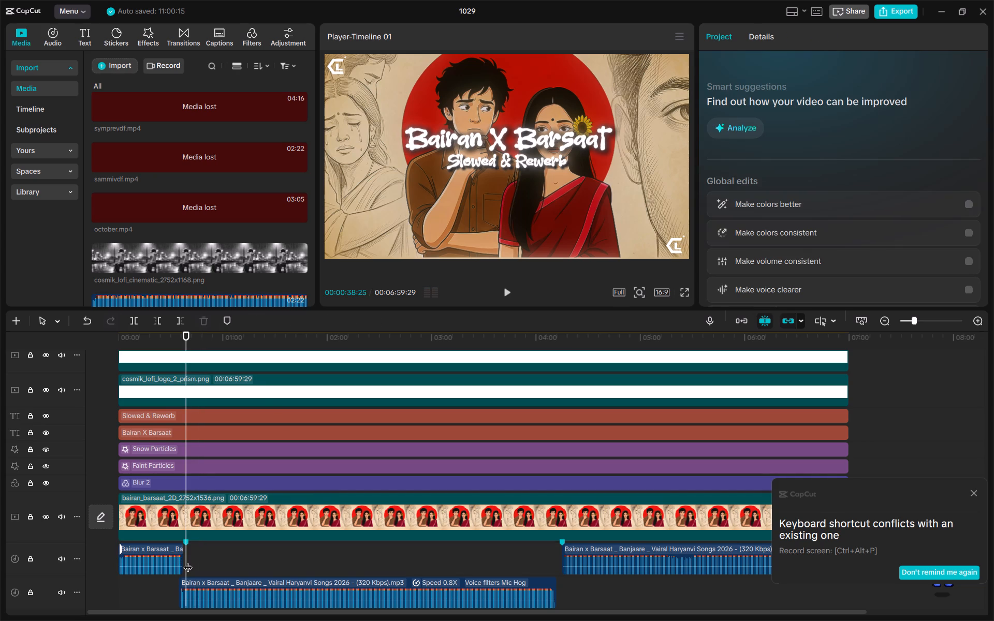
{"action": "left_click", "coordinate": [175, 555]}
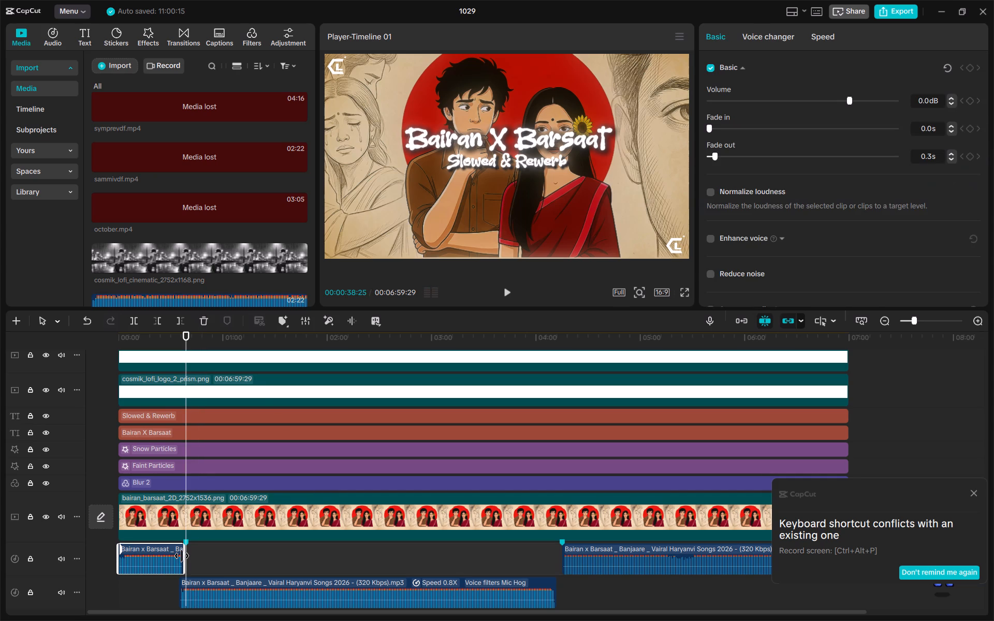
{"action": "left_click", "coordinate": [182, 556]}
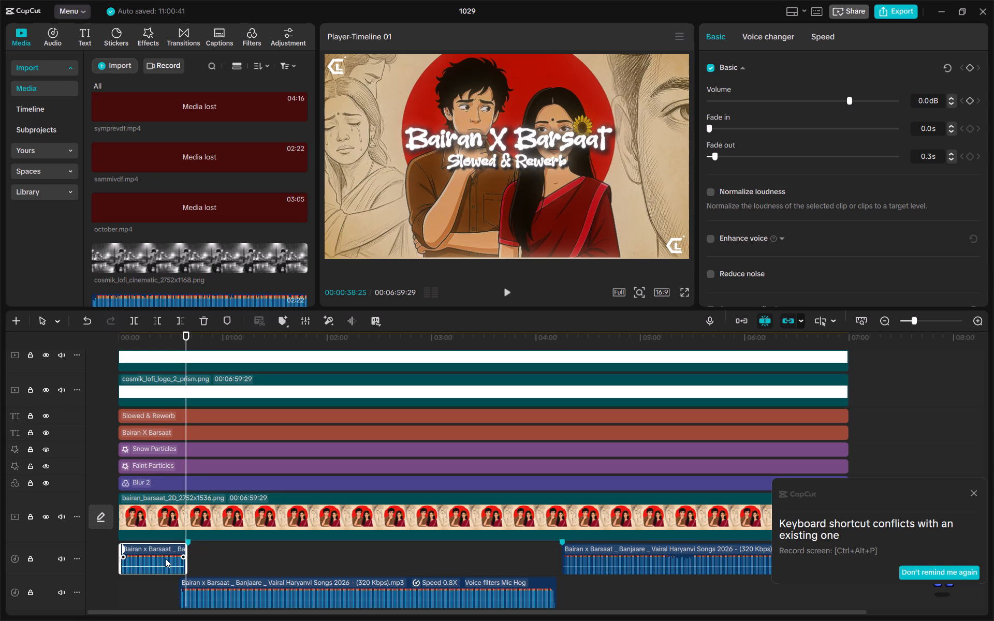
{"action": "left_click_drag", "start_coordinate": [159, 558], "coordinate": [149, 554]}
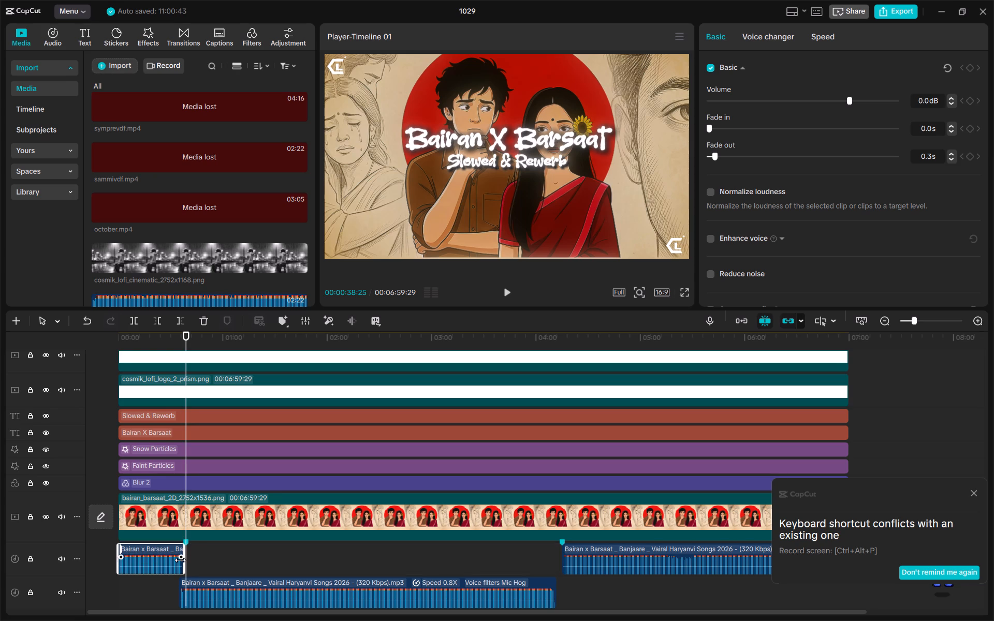
Extend the end of the opening audio part to about 00:00:38 so it overlaps the lower-track part longer.
{"action": "left_click", "coordinate": [201, 558]}
{"action": "left_click", "coordinate": [178, 553]}
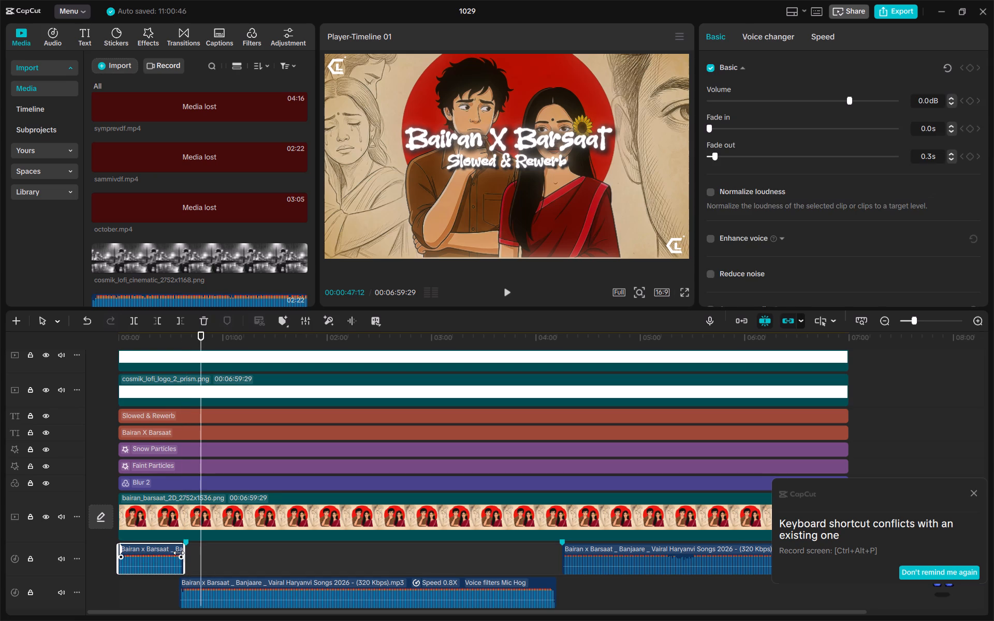
{"action": "left_click_drag", "start_coordinate": [185, 556], "coordinate": [189, 557]}
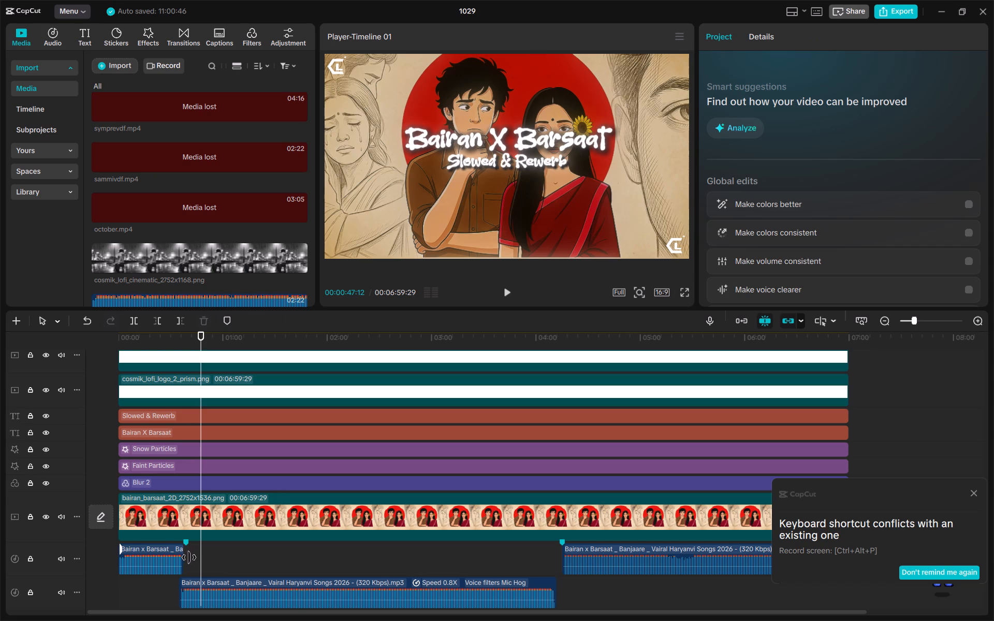
{"action": "left_click_drag", "start_coordinate": [189, 557], "coordinate": [252, 553]}
{"action": "left_click_drag", "start_coordinate": [252, 553], "coordinate": [165, 561]}
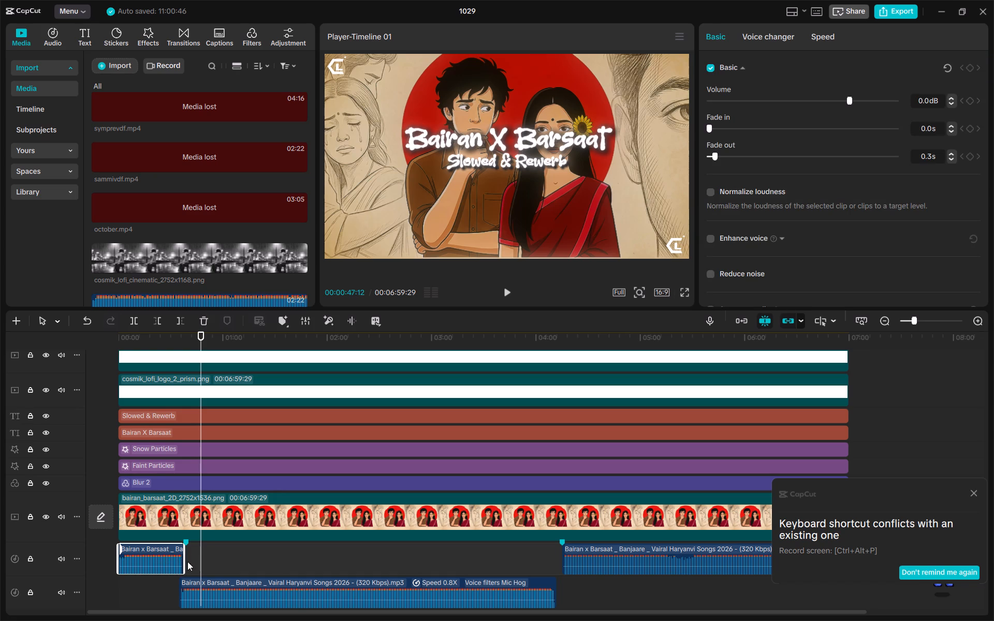
{"action": "left_click", "coordinate": [184, 561]}
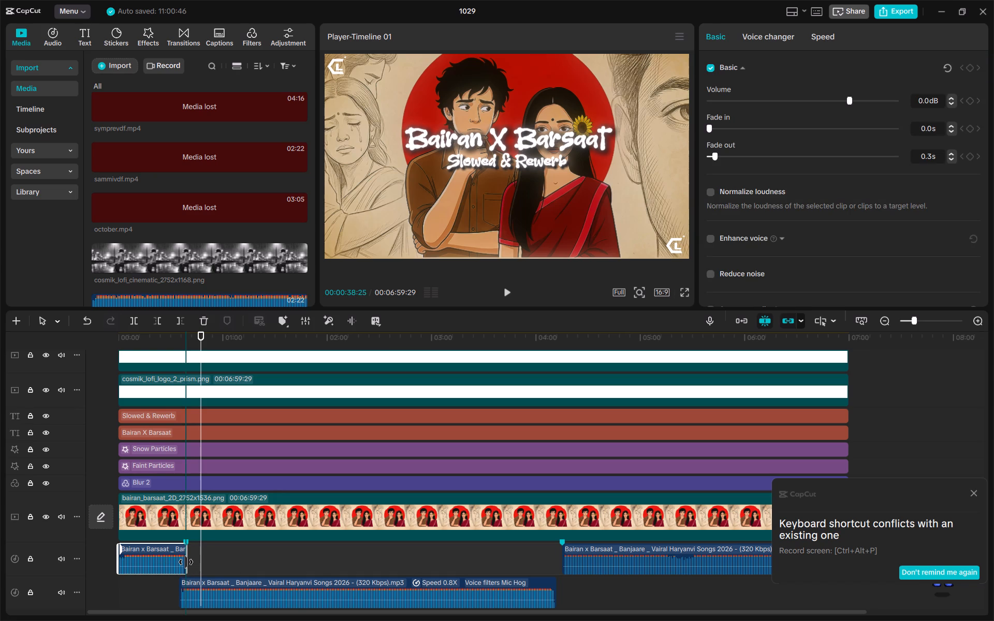
Play from about 00:00:34 across the overlap between the opening audio part and the lower-track part to check the transition.
{"action": "left_click", "coordinate": [168, 594]}
{"action": "left_click", "coordinate": [176, 593]}
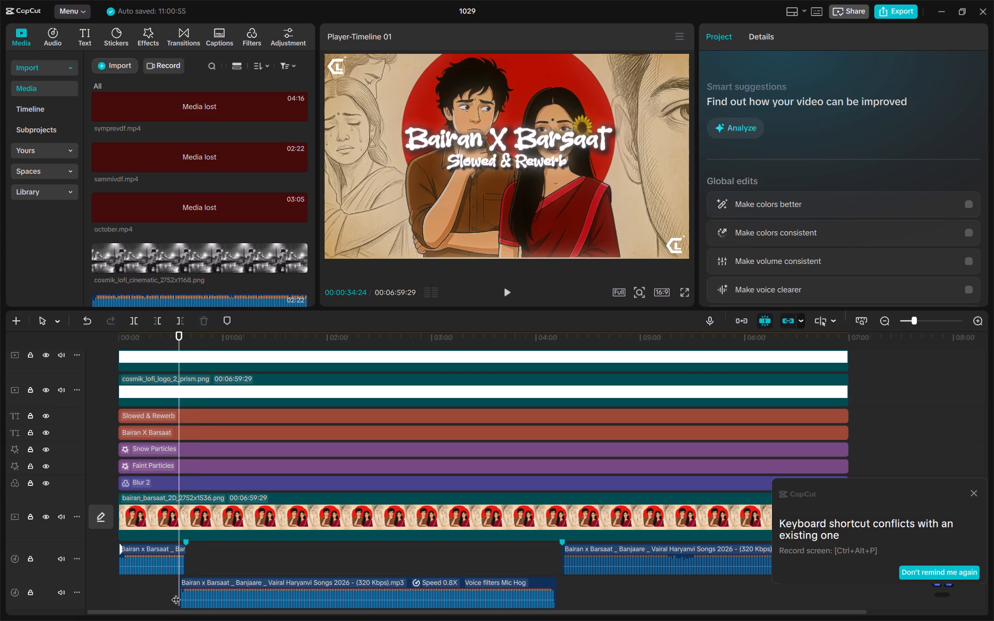
{"action": "key", "text": "space"}
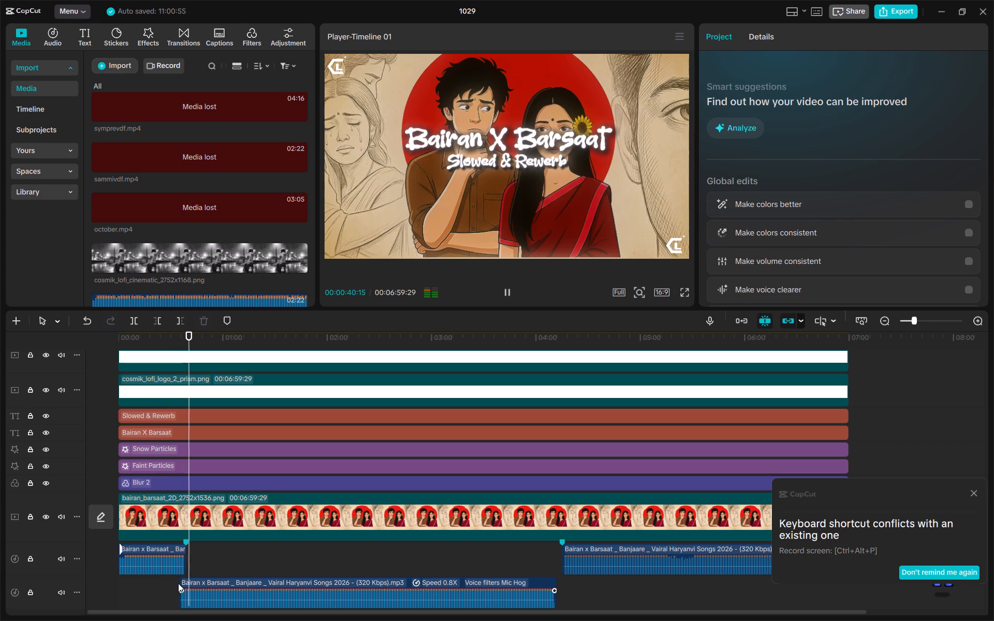
{"action": "left_click", "coordinate": [185, 563]}
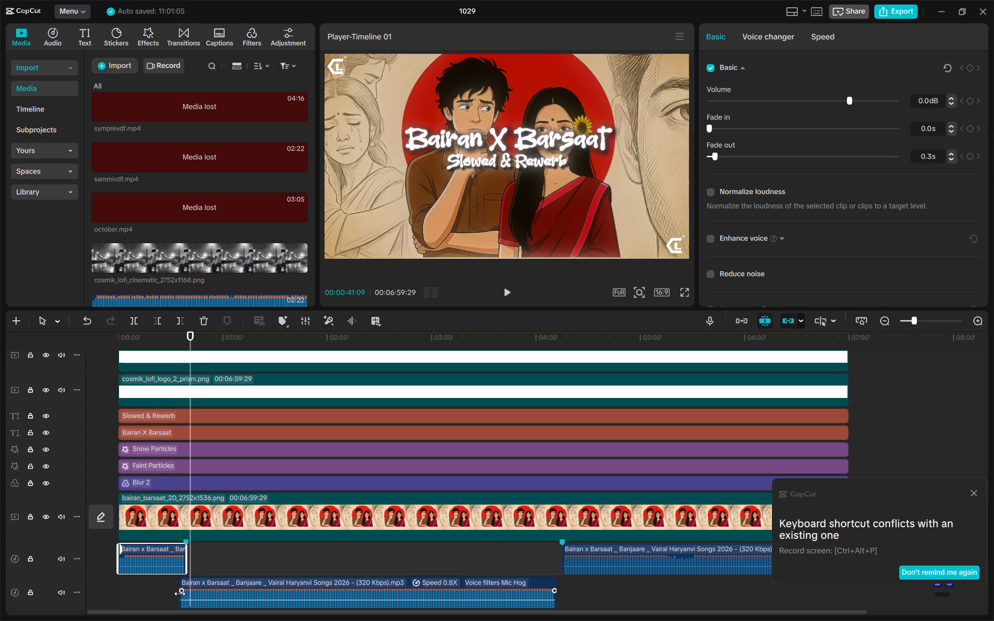
Play the overlap and trim the end of the opening audio part back to 00:00:37:12.
{"action": "left_click", "coordinate": [176, 583]}
{"action": "key", "text": "space"}
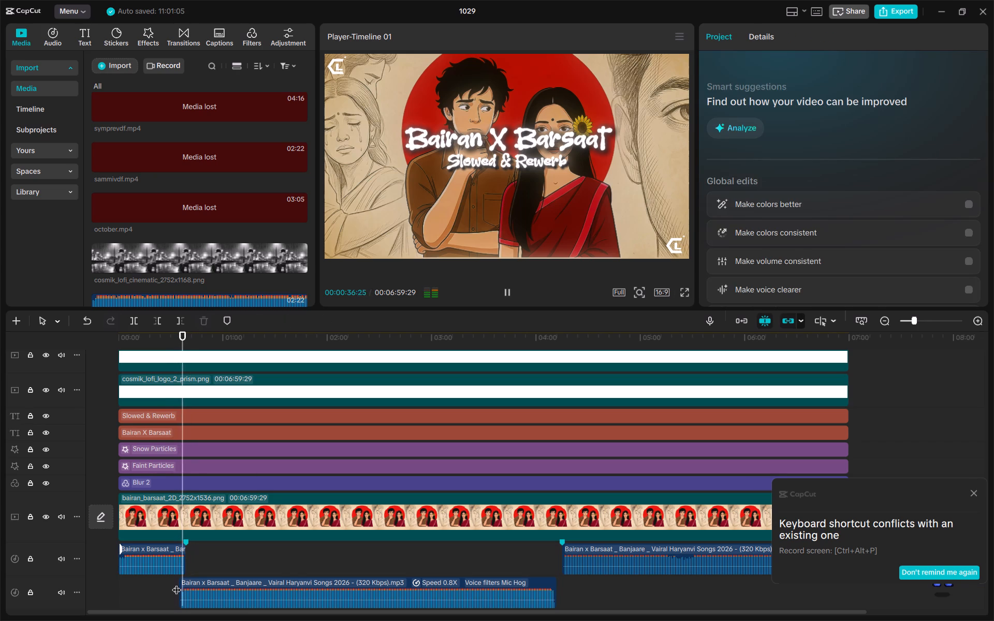
{"action": "key", "text": "space"}
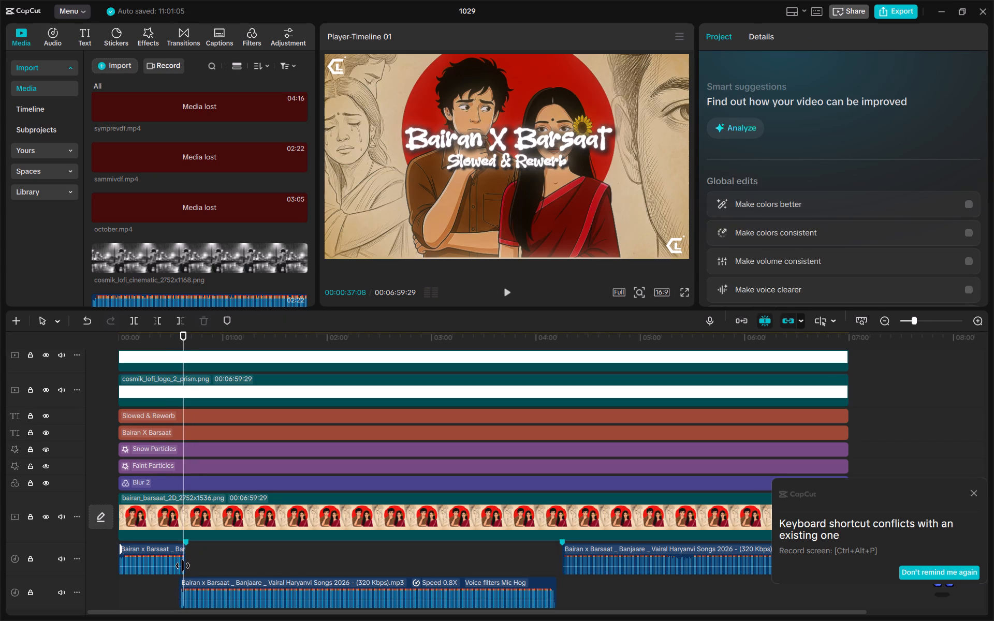
{"action": "left_click", "coordinate": [178, 559]}
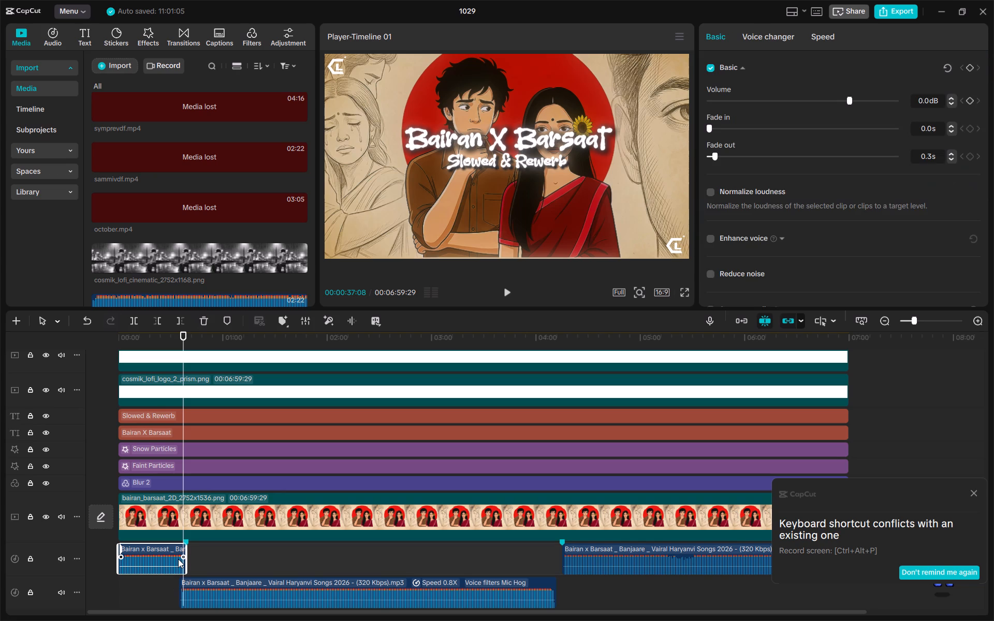
{"action": "key", "text": "Right"}
{"action": "key", "text": "Right"}
{"action": "key", "text": "Right"}
{"action": "key", "text": "Right"}
{"action": "key", "text": "w"}
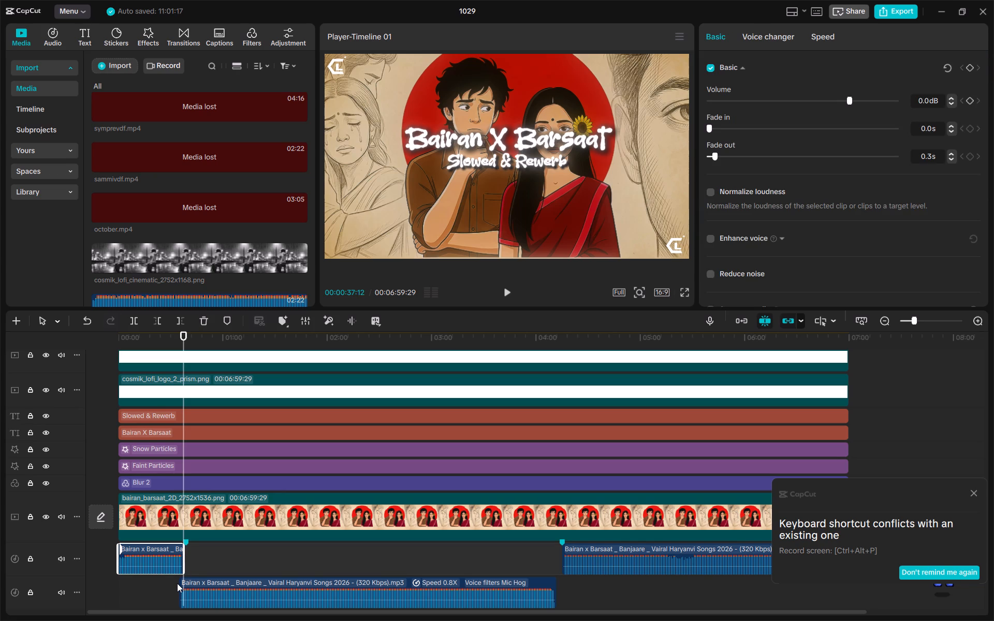
Play from just before the shortened overlap to check the transition into the lower-track audio part.
{"action": "left_click", "coordinate": [177, 583]}
{"action": "key", "text": "space"}
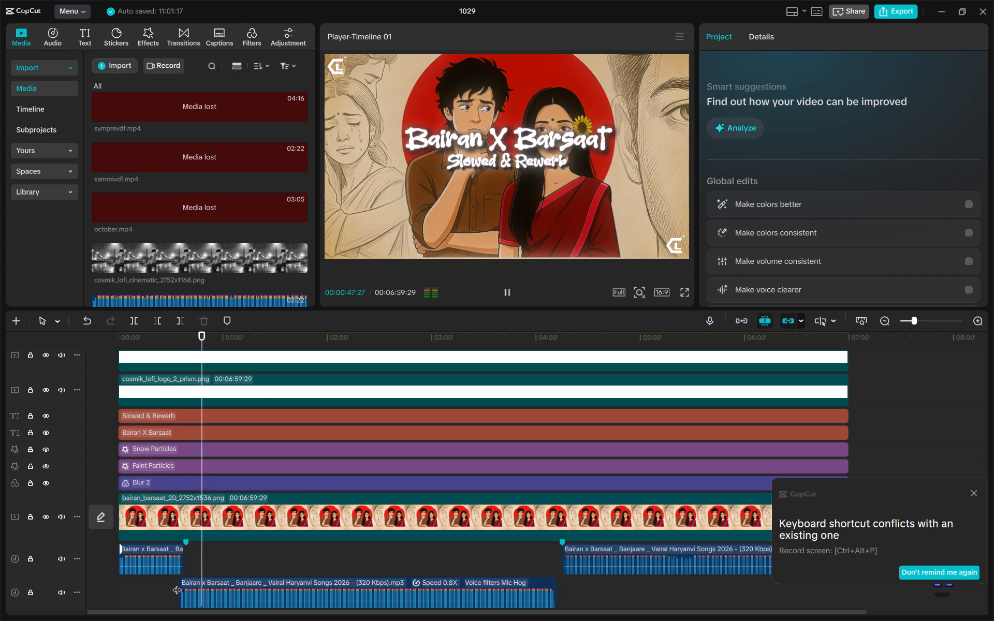
Dismiss the keyboard shortcut conflict notification.
{"action": "left_click", "coordinate": [977, 496]}
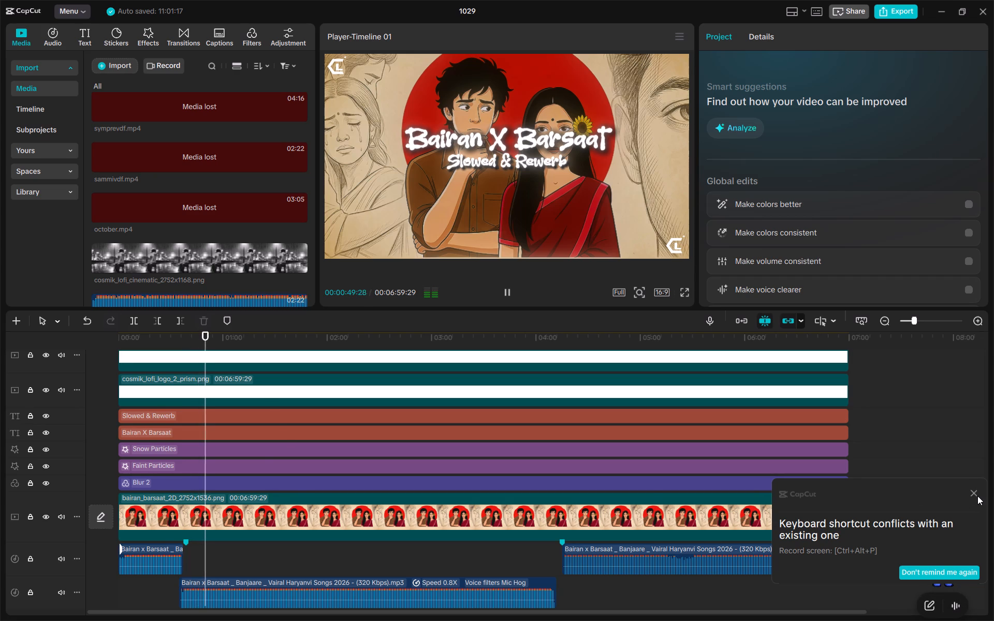
{"action": "left_click", "coordinate": [976, 494]}
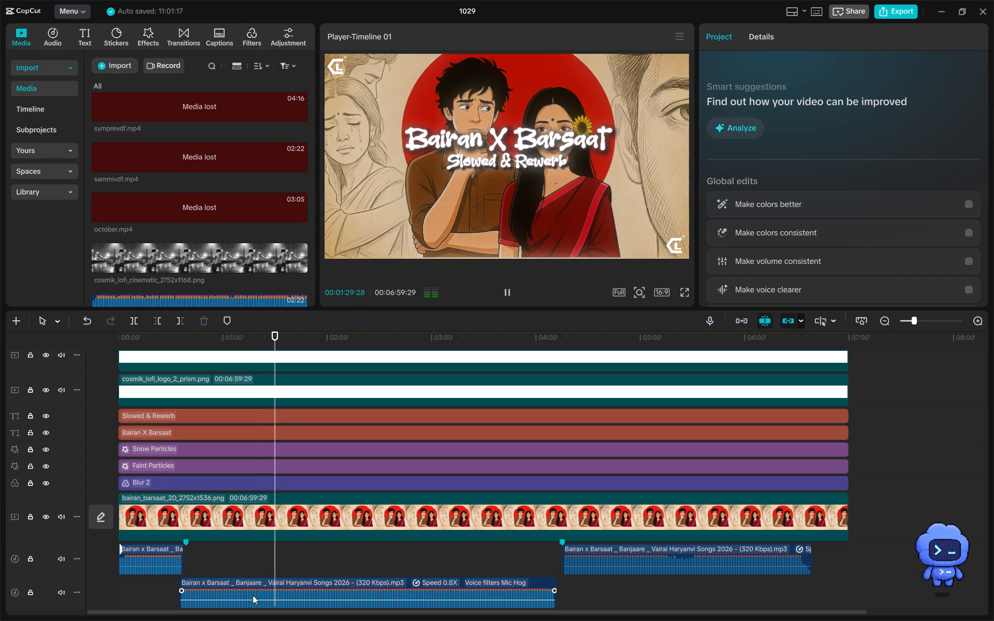
Find the cut point by ear around 00:01:28 and split the lower-track audio part at 00:01:28:26.
{"action": "key", "text": "space"}
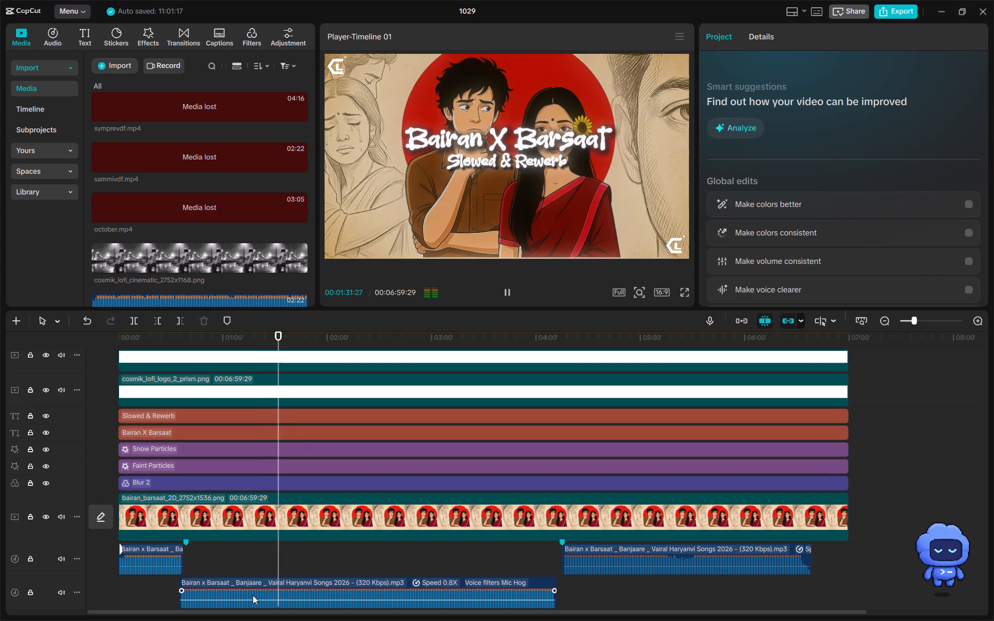
{"action": "key", "text": "space"}
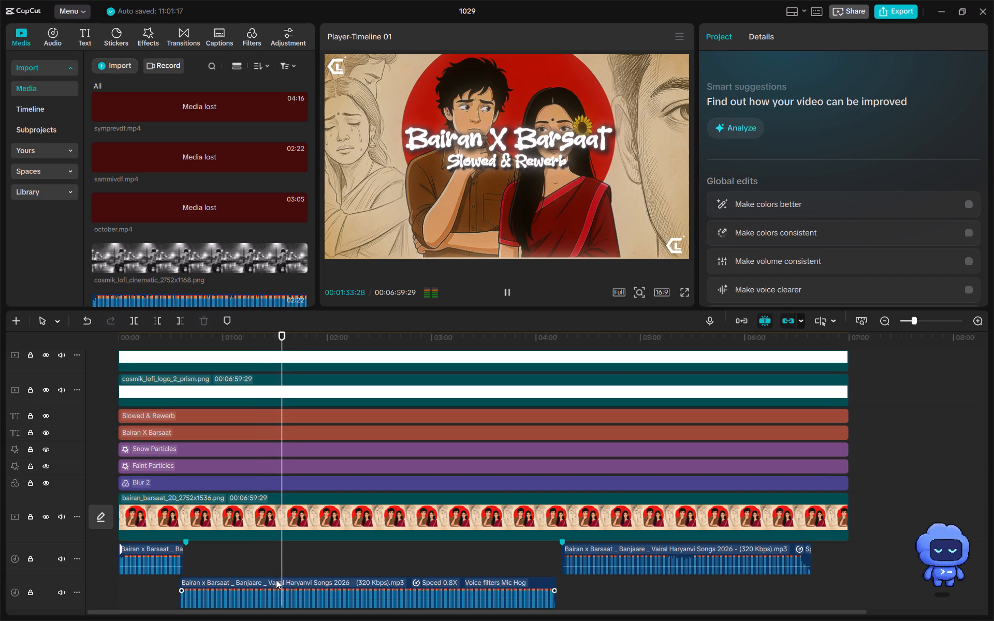
{"action": "left_click", "coordinate": [275, 572]}
{"action": "key", "text": "space"}
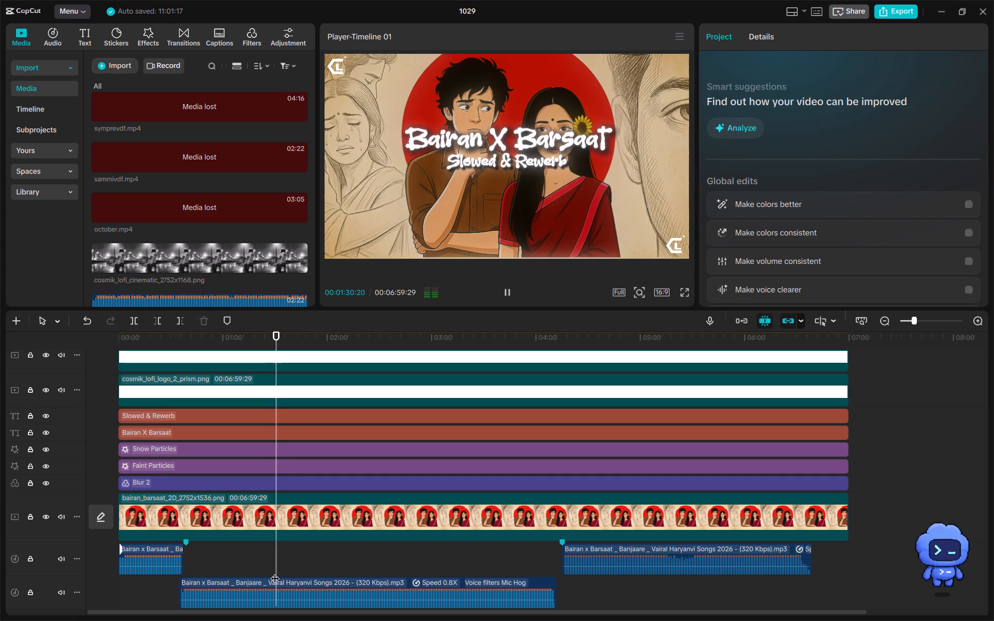
{"action": "key", "text": "space"}
{"action": "left_click", "coordinate": [271, 567]}
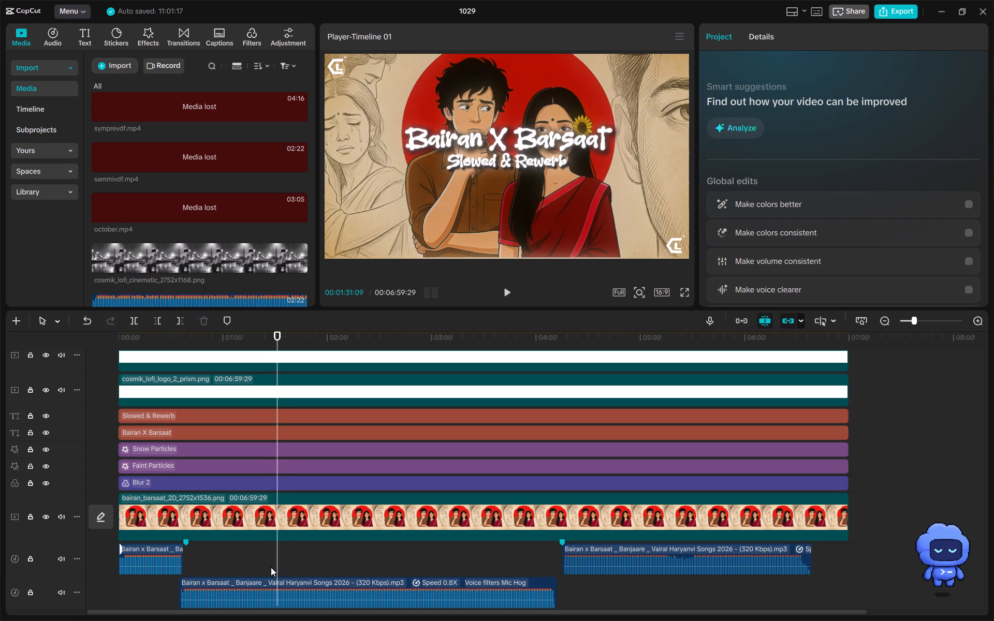
{"action": "key", "text": "space"}
{"action": "left_click", "coordinate": [271, 567]}
{"action": "key", "text": "space"}
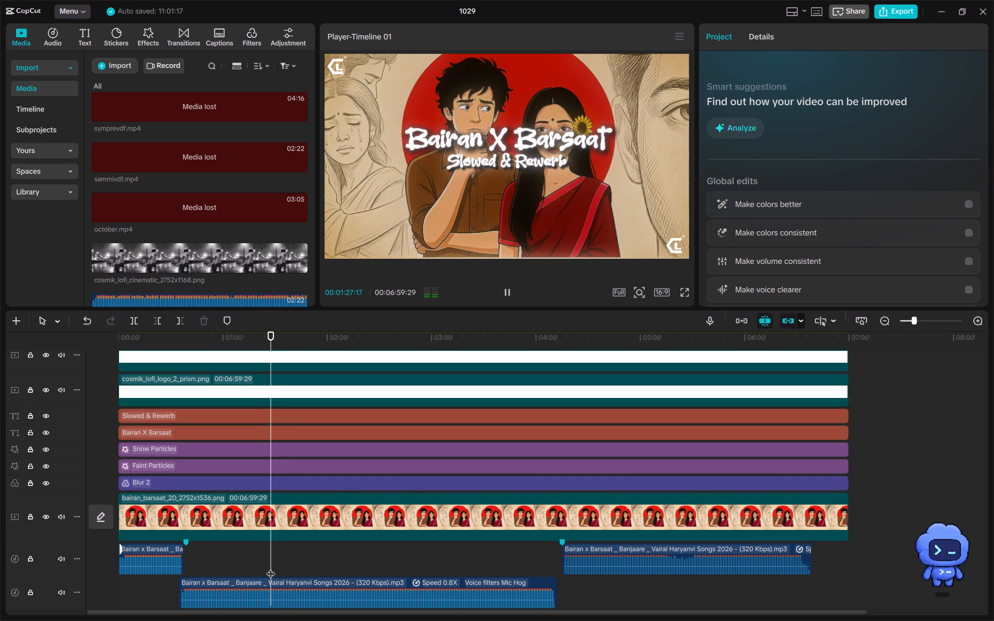
{"action": "key", "text": "space"}
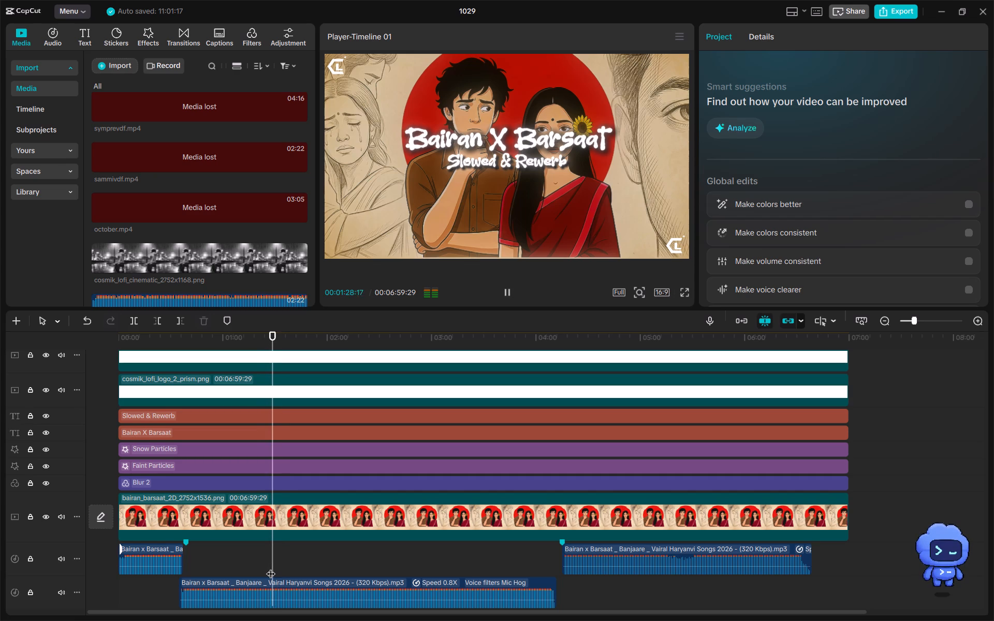
{"action": "key", "text": "space"}
{"action": "left_click", "coordinate": [297, 589]}
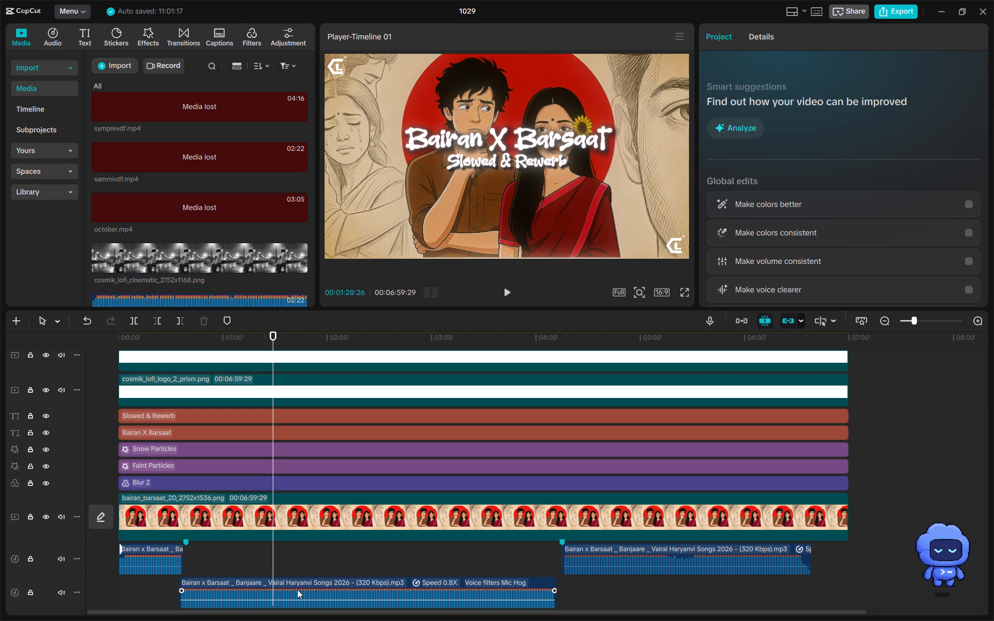
{"action": "key", "text": "ctrl+b"}
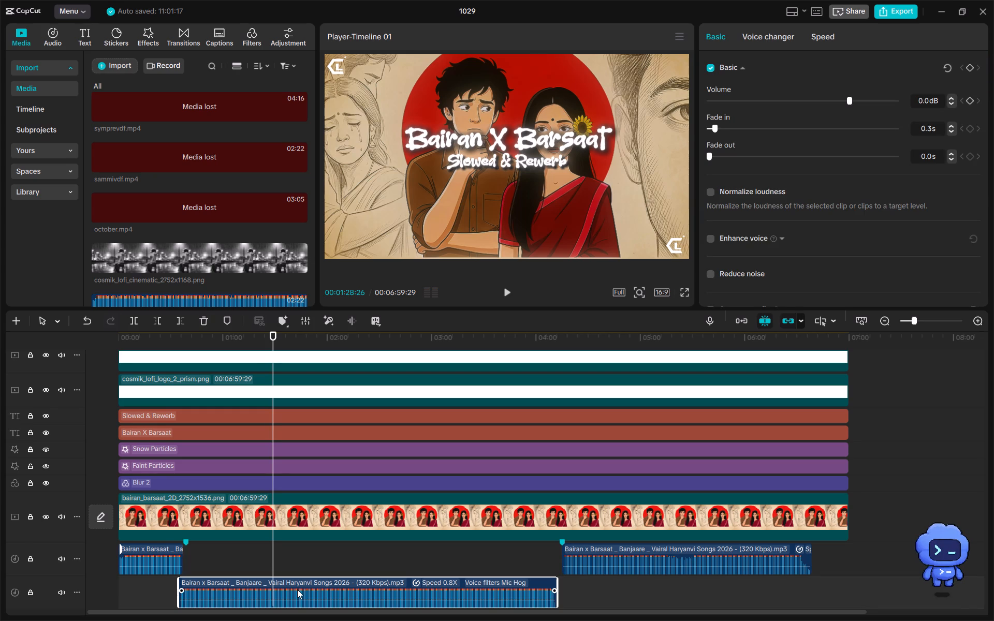
Set the fade-out of the lower-track audio part before the split to 0.3 s.
{"action": "left_click", "coordinate": [247, 591]}
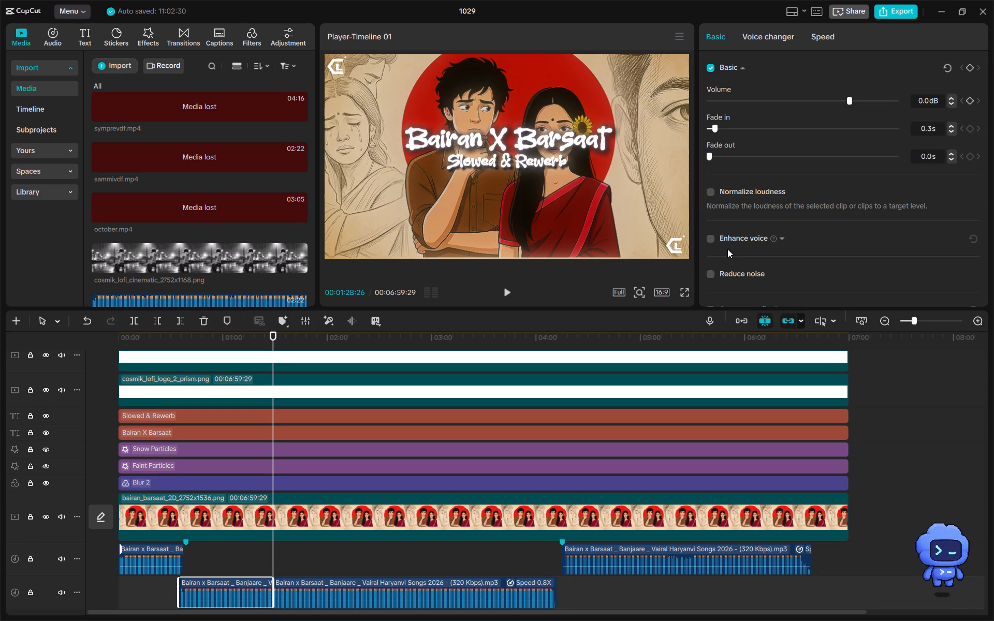
{"action": "left_click", "coordinate": [951, 153]}
{"action": "double_click", "coordinate": [951, 153]}
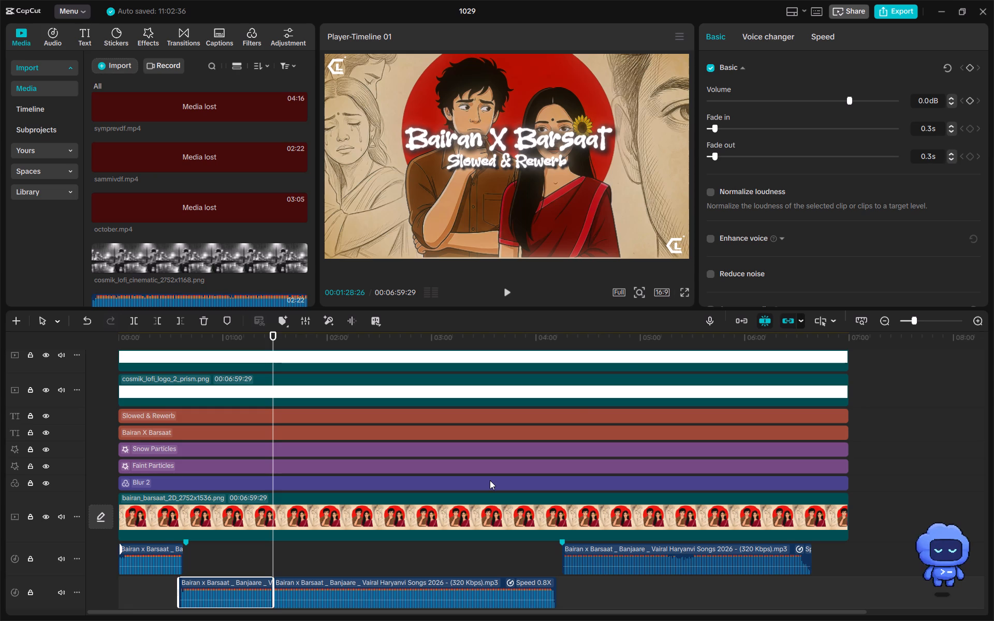
Play from about 00:01:27 across the split in the lower-track audio to check the cut.
{"action": "key", "text": "space"}
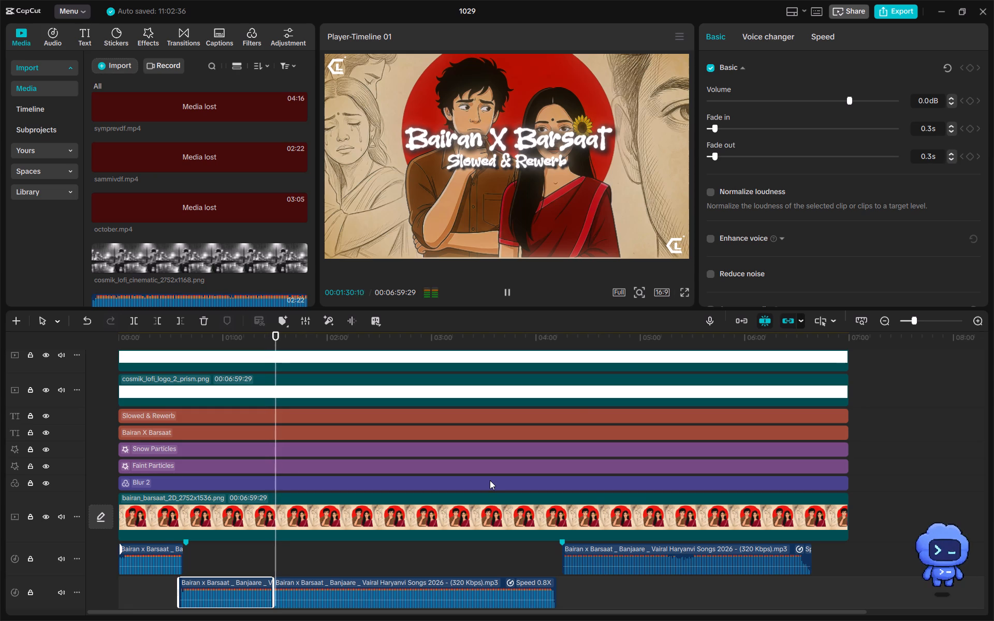
{"action": "left_click", "coordinate": [300, 563]}
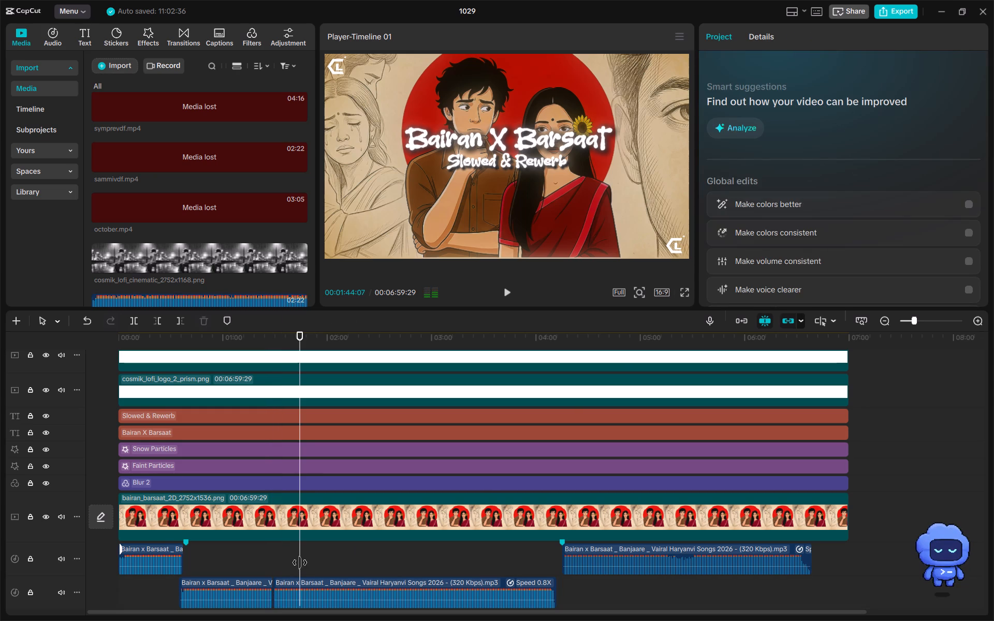
{"action": "left_click_drag", "start_coordinate": [299, 560], "coordinate": [272, 557]}
{"action": "left_click", "coordinate": [272, 557]}
{"action": "key", "text": "space"}
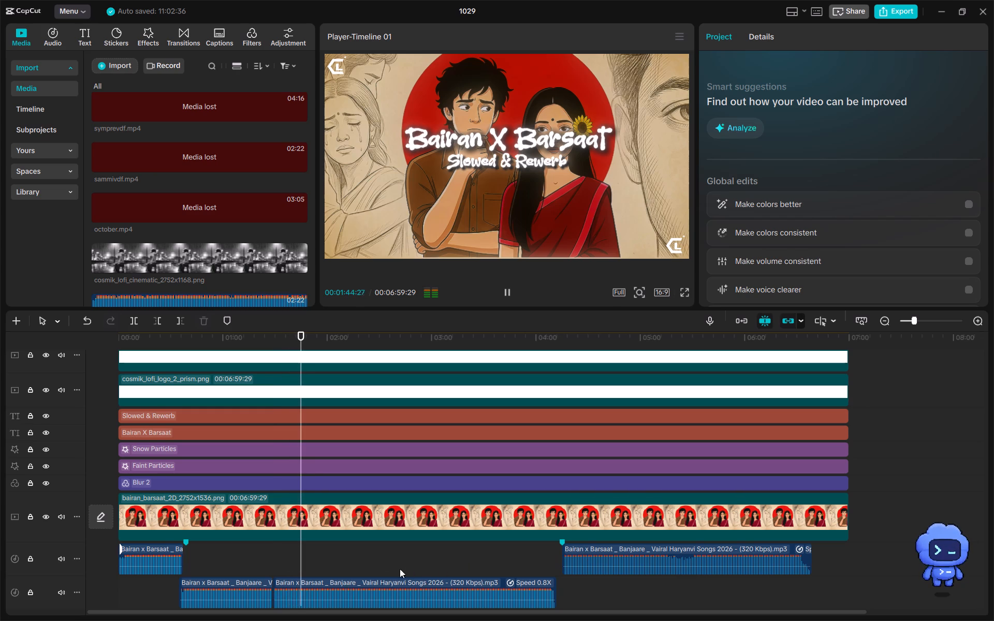
Set both the fade-in and fade-out of the last upper-track audio part to 0.3 s.
{"action": "left_click", "coordinate": [376, 557]}
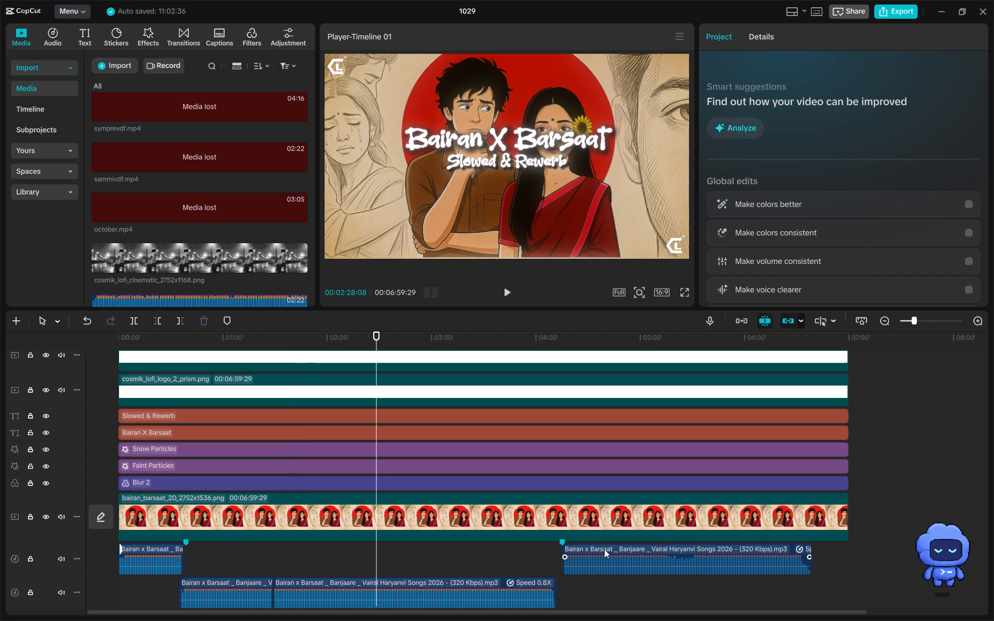
{"action": "left_click", "coordinate": [557, 581]}
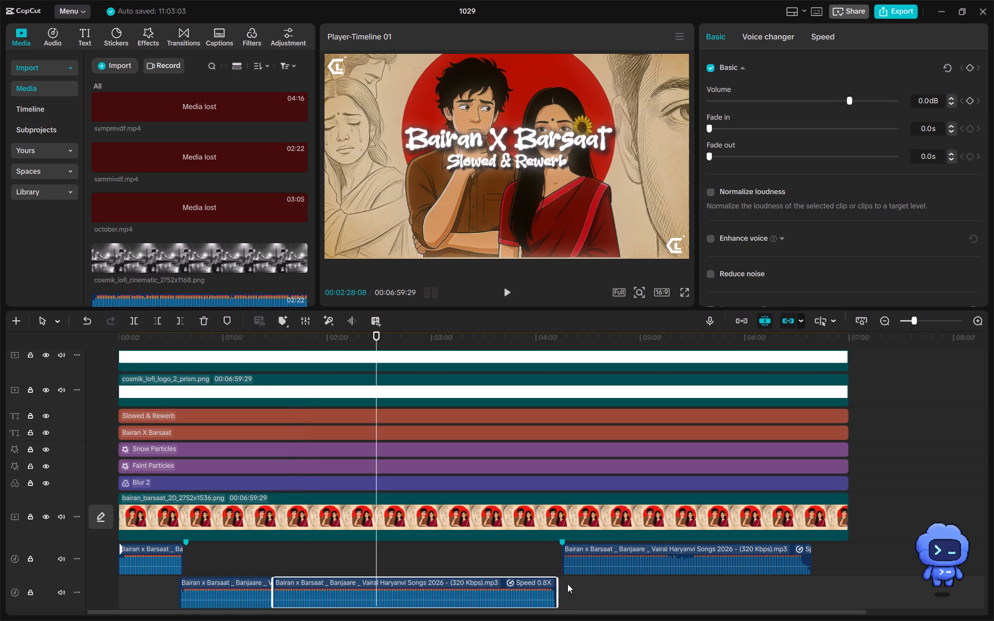
{"action": "left_click", "coordinate": [567, 584]}
{"action": "left_click", "coordinate": [604, 568]}
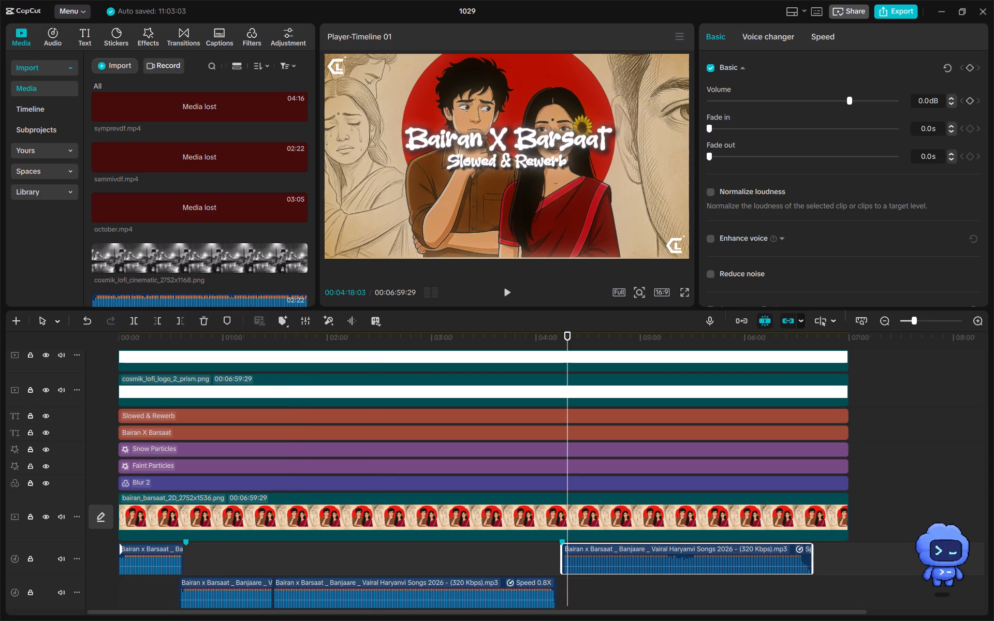
{"action": "triple_click", "coordinate": [951, 125]}
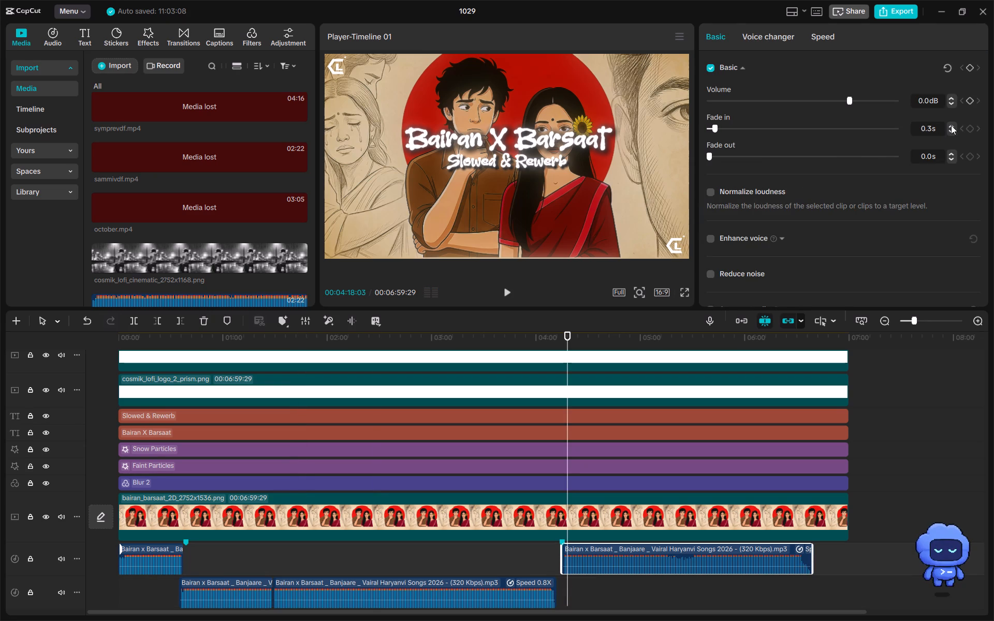
{"action": "left_click", "coordinate": [952, 157]}
{"action": "left_click_drag", "start_coordinate": [952, 157], "coordinate": [952, 151]}
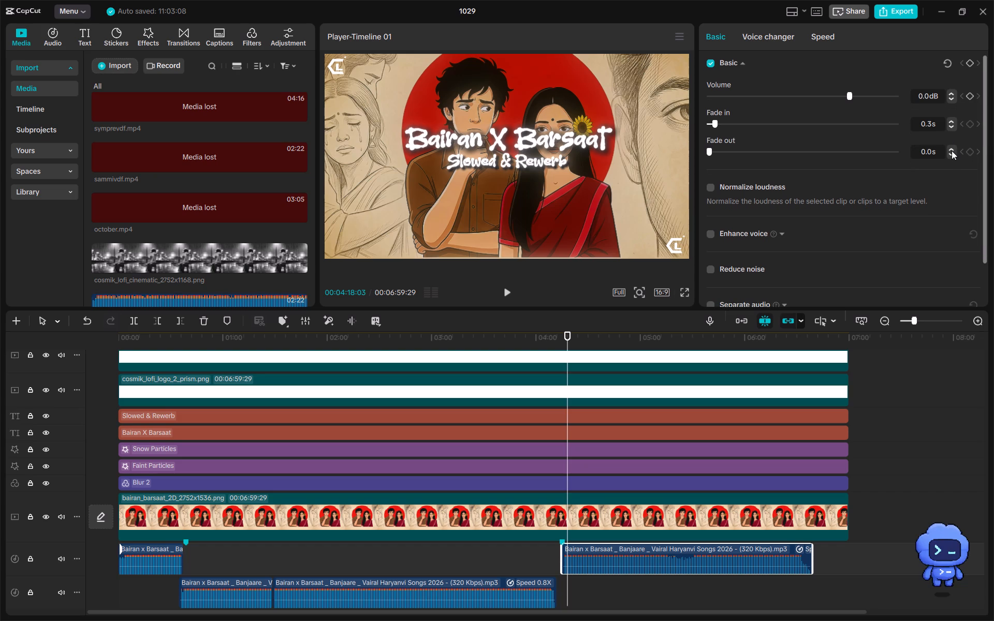
{"action": "triple_click", "coordinate": [952, 146]}
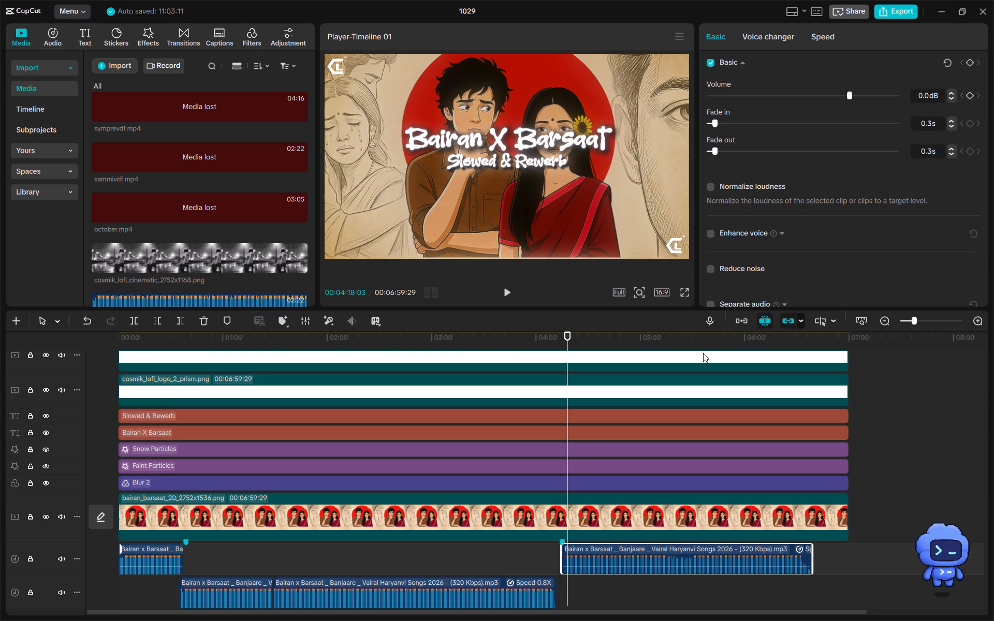
Listen for the start point in the last upper-track audio part, trim its beginning to 00:04:30:15, and resume playback.
{"action": "key", "text": "space"}
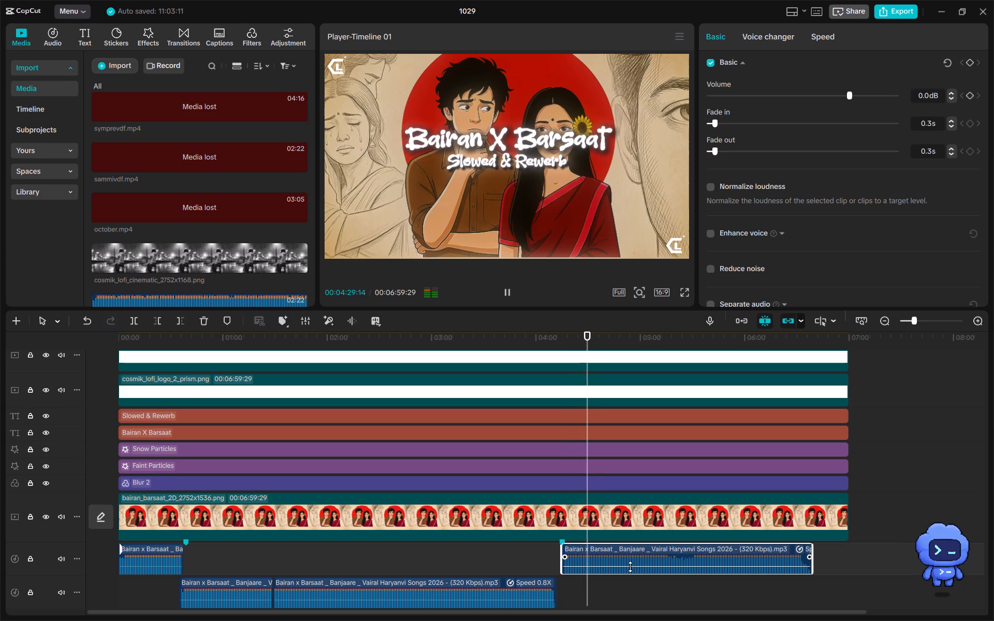
{"action": "key", "text": "space"}
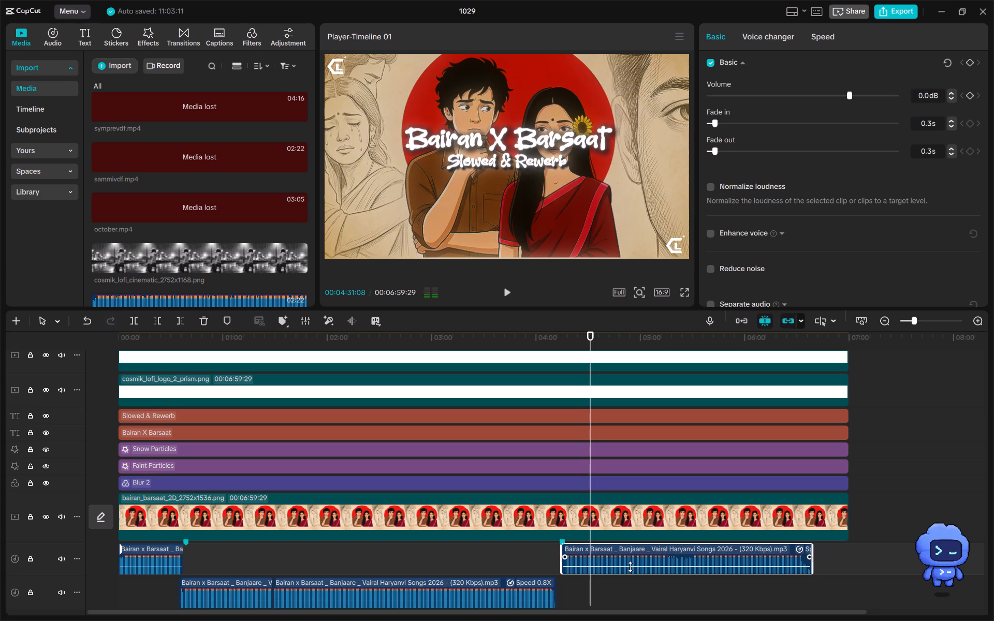
{"action": "key", "text": "Left"}
{"action": "key", "text": "Left"}
{"action": "key", "text": "Left"}
{"action": "key", "text": "Left"}
{"action": "key", "text": "Left"}
{"action": "key", "text": "Left"}
{"action": "key", "text": "Left"}
{"action": "key", "text": "Left"}
{"action": "key", "text": "Left"}
{"action": "key", "text": "Left"}
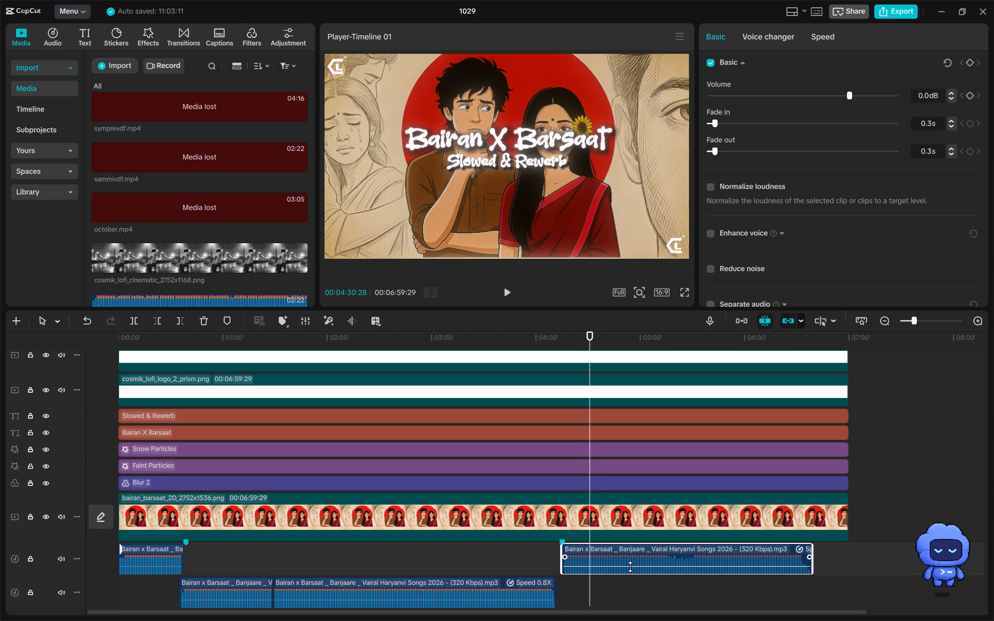
{"action": "key", "text": "Left"}
{"action": "key", "text": "Left"}
{"action": "key", "text": "Left"}
{"action": "key", "text": "Left"}
{"action": "key", "text": "Left"}
{"action": "key", "text": "Left"}
{"action": "key", "text": "Left"}
{"action": "key", "text": "Left"}
{"action": "key", "text": "Left"}
{"action": "key", "text": "Left"}
{"action": "key", "text": "Left"}
{"action": "key", "text": "Left"}
{"action": "key", "text": "Left"}
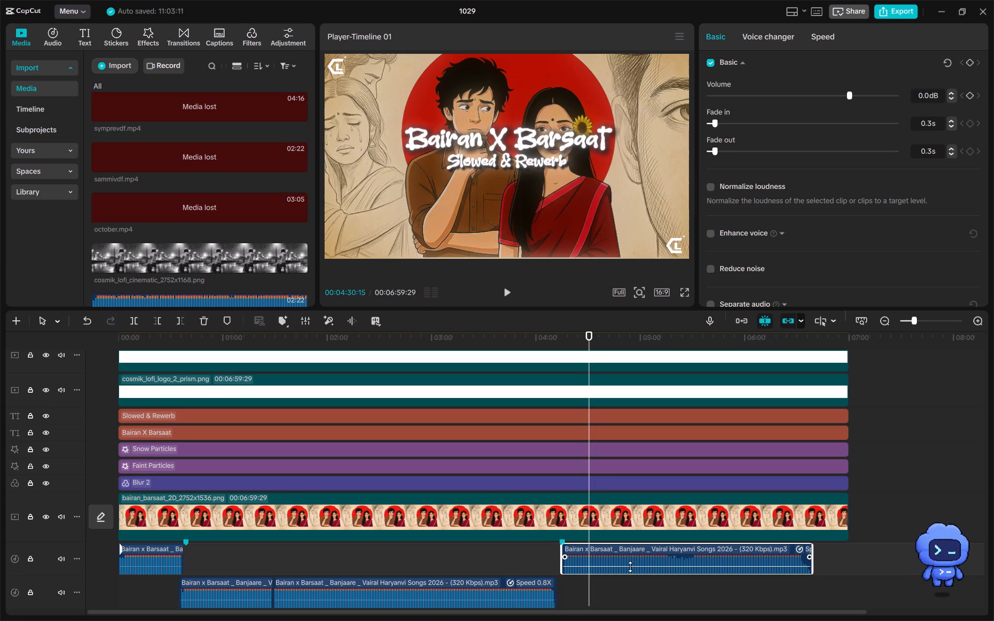
{"action": "key", "text": "q"}
{"action": "key", "text": "space"}
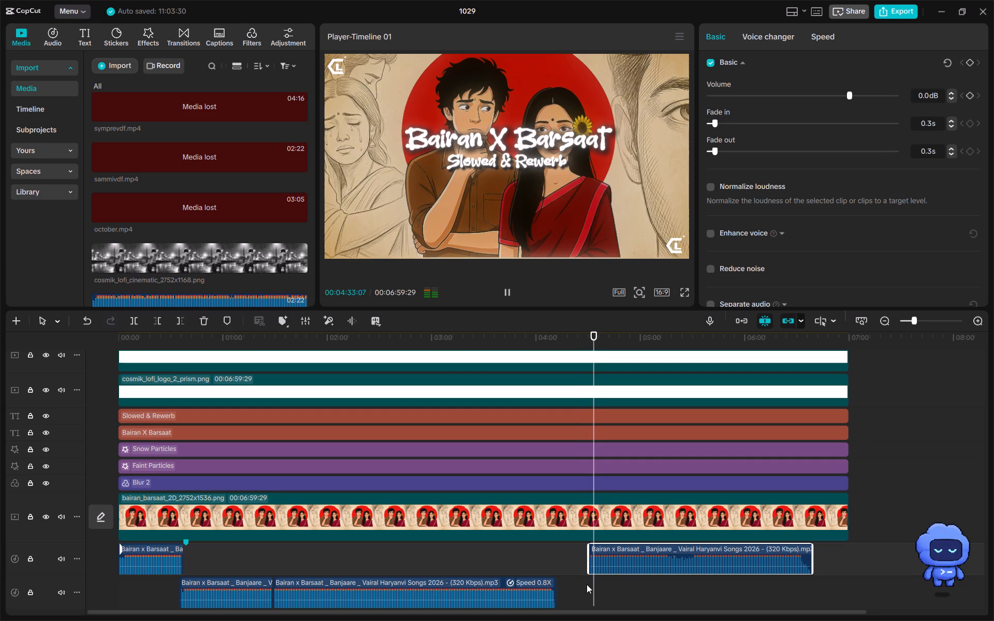
Move the lower-track part after the split to about 00:03:22, and place the trimmed upper-track part at the split point, about 00:01:29.
{"action": "left_click_drag", "start_coordinate": [480, 586], "coordinate": [579, 585]}
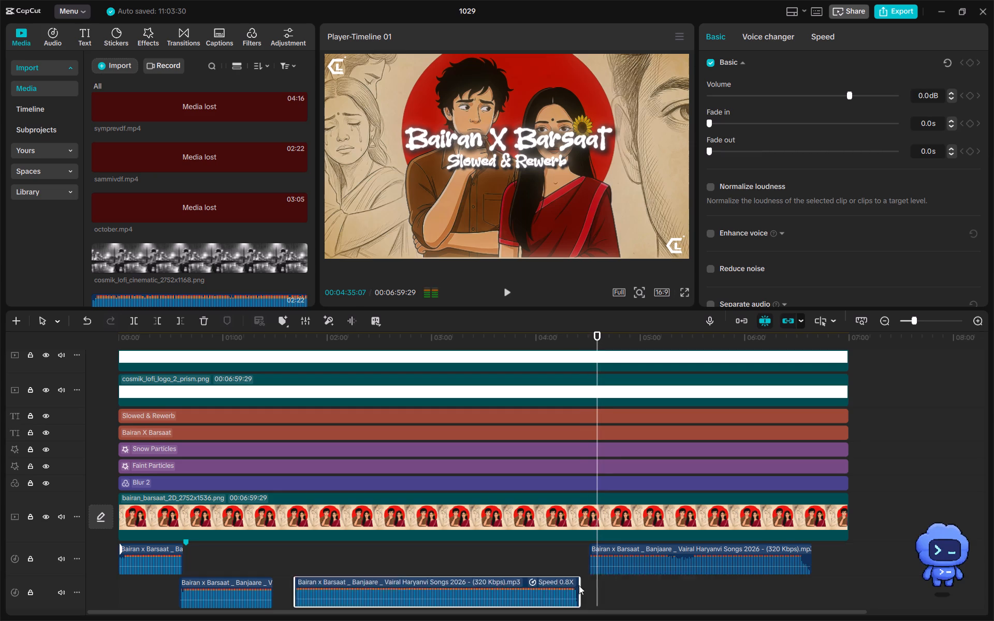
{"action": "left_click_drag", "start_coordinate": [579, 585], "coordinate": [677, 590]}
{"action": "left_click_drag", "start_coordinate": [655, 557], "coordinate": [361, 570]}
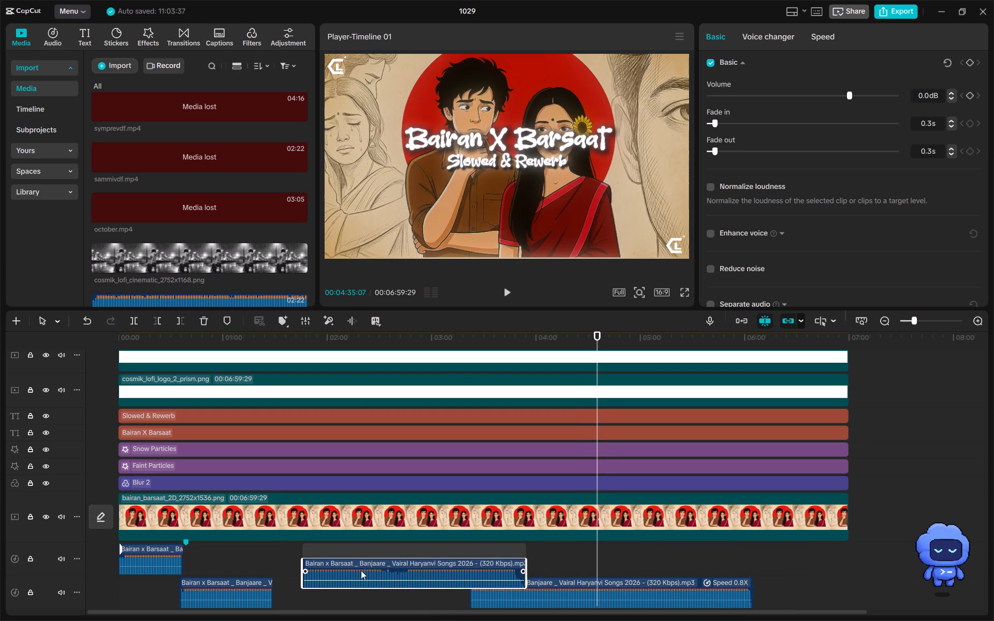
{"action": "left_click_drag", "start_coordinate": [361, 570], "coordinate": [341, 563]}
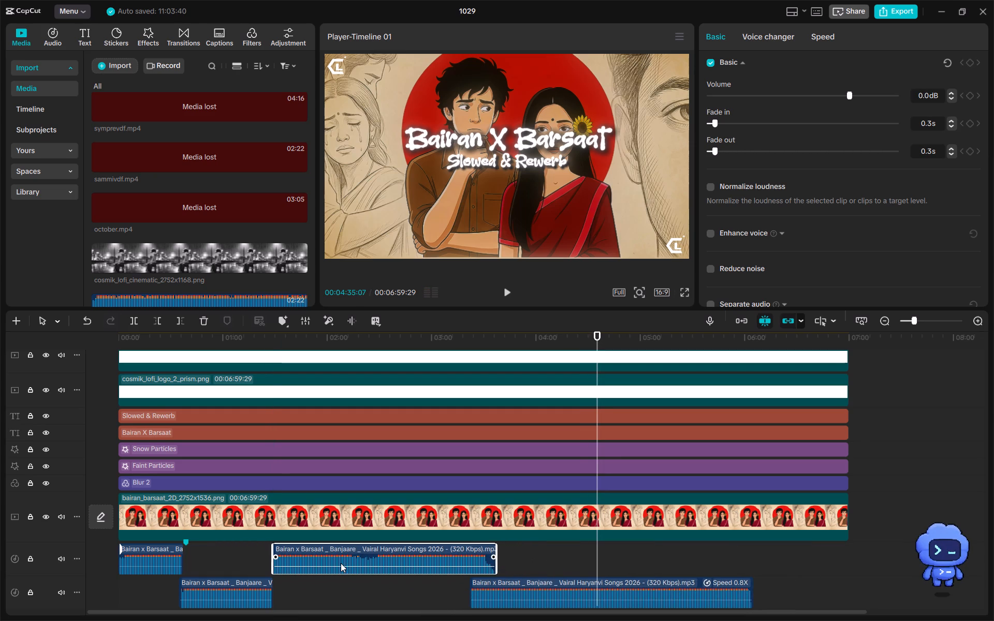
Play from about 00:01:15 across the transition into the repositioned upper-track audio part.
{"action": "left_click", "coordinate": [250, 557]}
{"action": "key", "text": "space"}
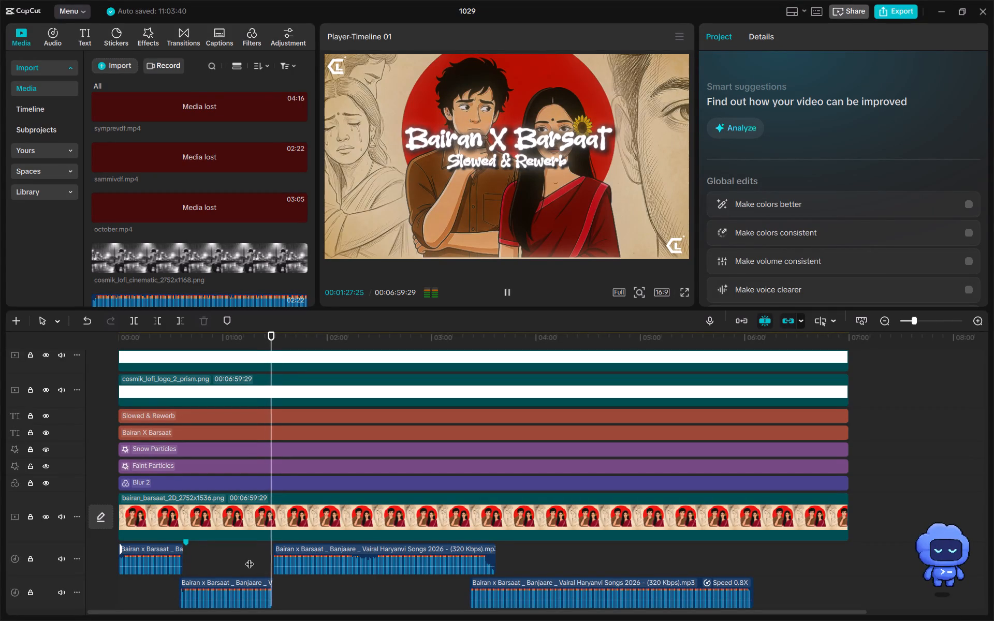
Replay the transition into the repositioned upper-track audio part, and trim that part's beginning to 00:01:29:13.
{"action": "left_click", "coordinate": [296, 560]}
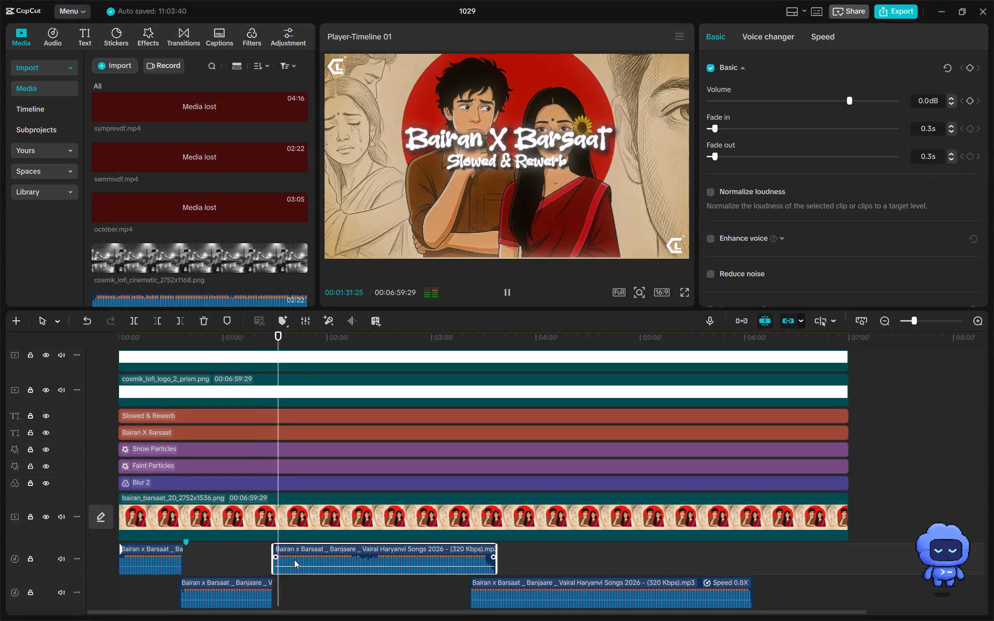
{"action": "left_click", "coordinate": [300, 578]}
{"action": "left_click", "coordinate": [302, 560]}
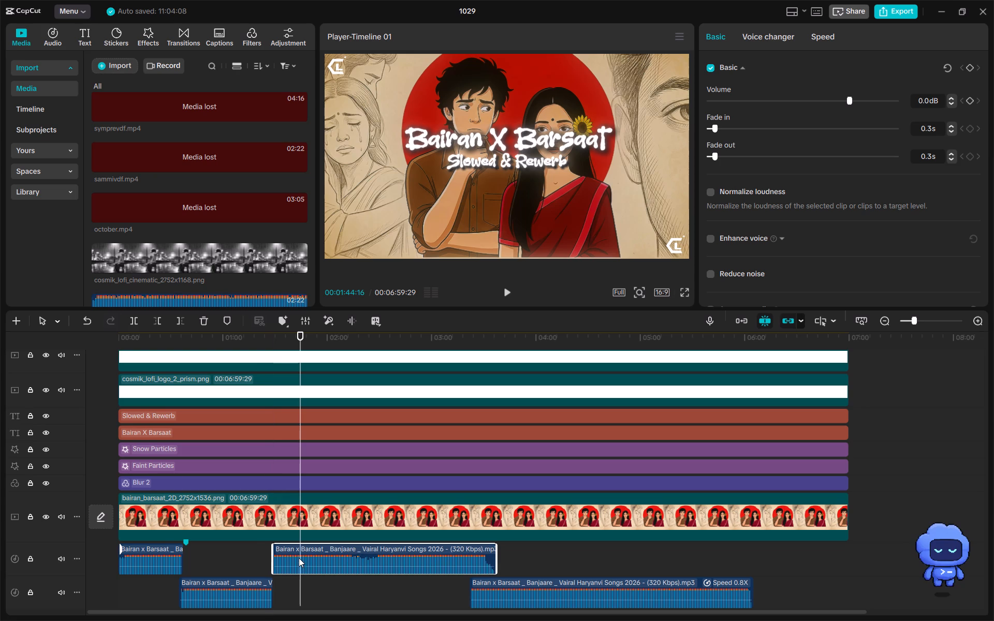
{"action": "left_click", "coordinate": [263, 564]}
{"action": "key", "text": "space"}
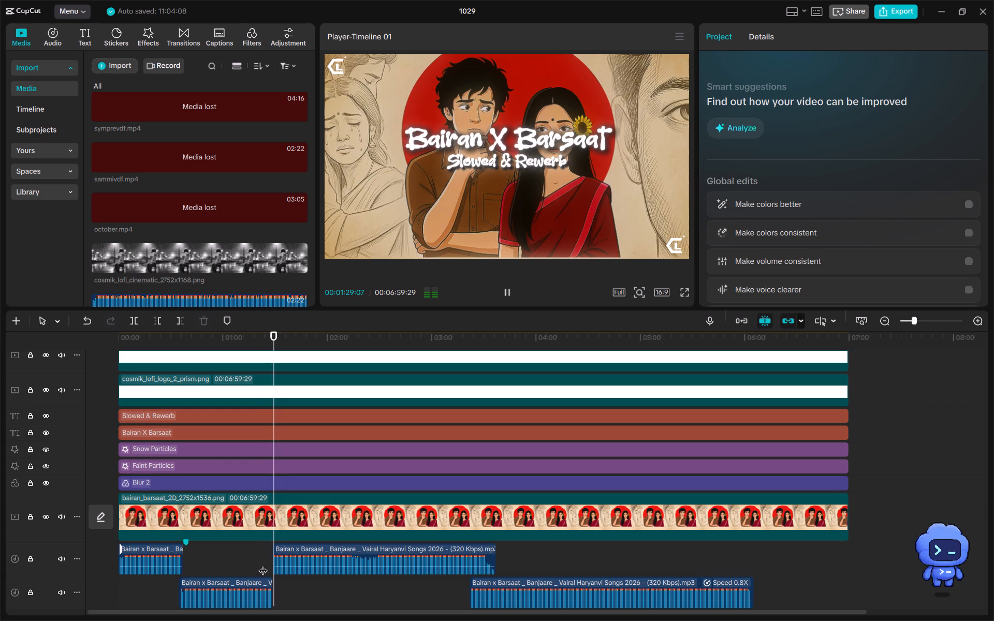
{"action": "left_click", "coordinate": [285, 567]}
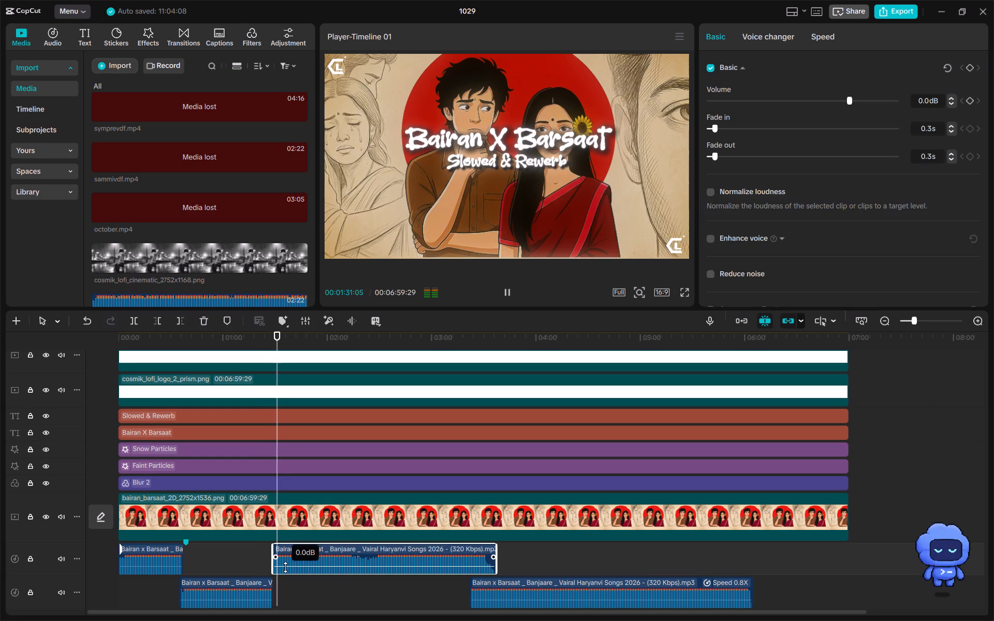
{"action": "key", "text": "Left"}
{"action": "key", "text": "Left"}
{"action": "key", "text": "Left"}
{"action": "key", "text": "Left"}
{"action": "key", "text": "Left"}
{"action": "key", "text": "Left"}
{"action": "key", "text": "Left"}
{"action": "key", "text": "Left"}
{"action": "key", "text": "Left"}
{"action": "key", "text": "Left"}
{"action": "key", "text": "Left"}
{"action": "key", "text": "Left"}
{"action": "key", "text": "Left"}
{"action": "key", "text": "Left"}
{"action": "key", "text": "Left"}
{"action": "key", "text": "Left"}
{"action": "key", "text": "Left"}
{"action": "key", "text": "Left"}
{"action": "key", "text": "Left"}
{"action": "key", "text": "Left"}
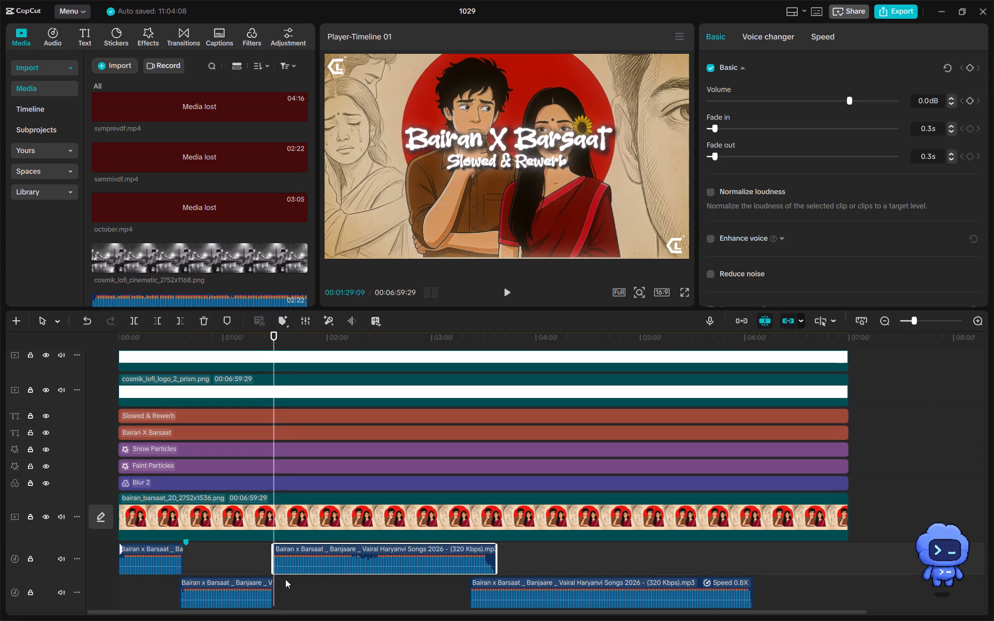
{"action": "key", "text": "Right"}
{"action": "key", "text": "Right"}
{"action": "key", "text": "Right"}
{"action": "key", "text": "Right"}
{"action": "key", "text": "Right"}
{"action": "key", "text": "Right"}
{"action": "key", "text": "Right"}
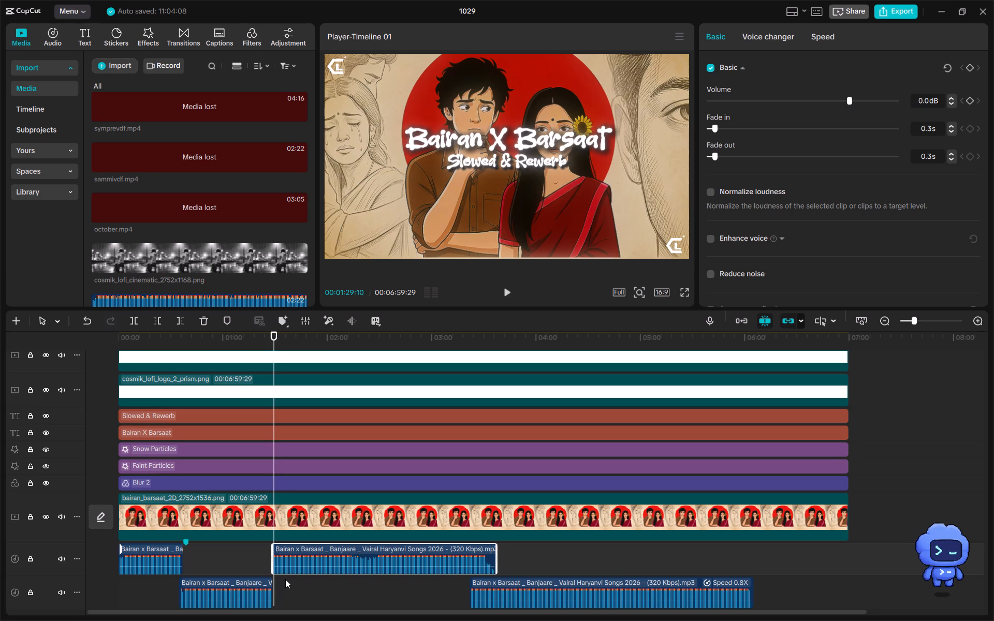
{"action": "key", "text": "Right"}
{"action": "key", "text": "Right"}
{"action": "key", "text": "Right"}
{"action": "key", "text": "q"}
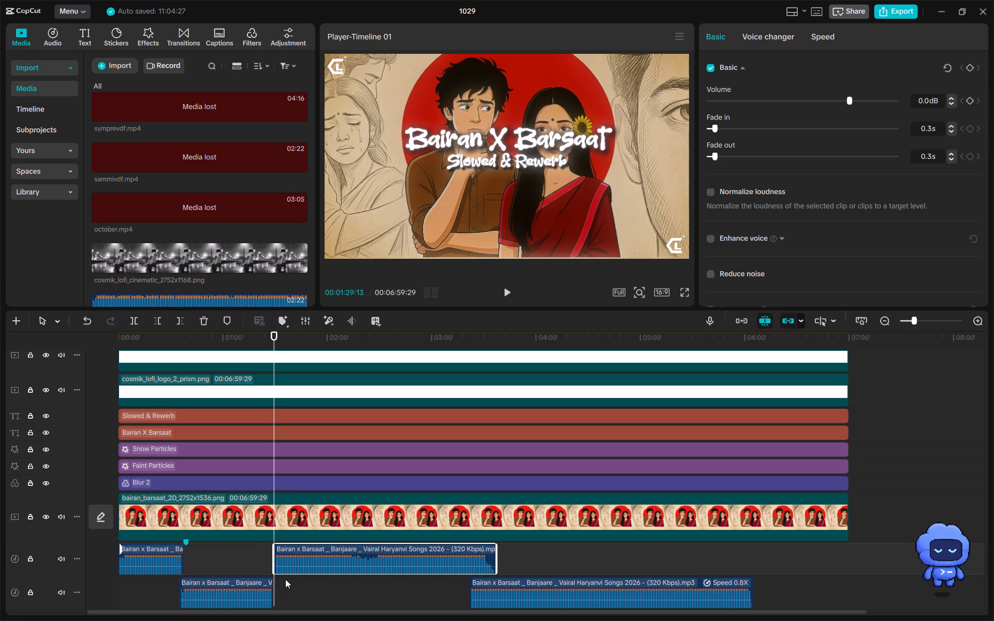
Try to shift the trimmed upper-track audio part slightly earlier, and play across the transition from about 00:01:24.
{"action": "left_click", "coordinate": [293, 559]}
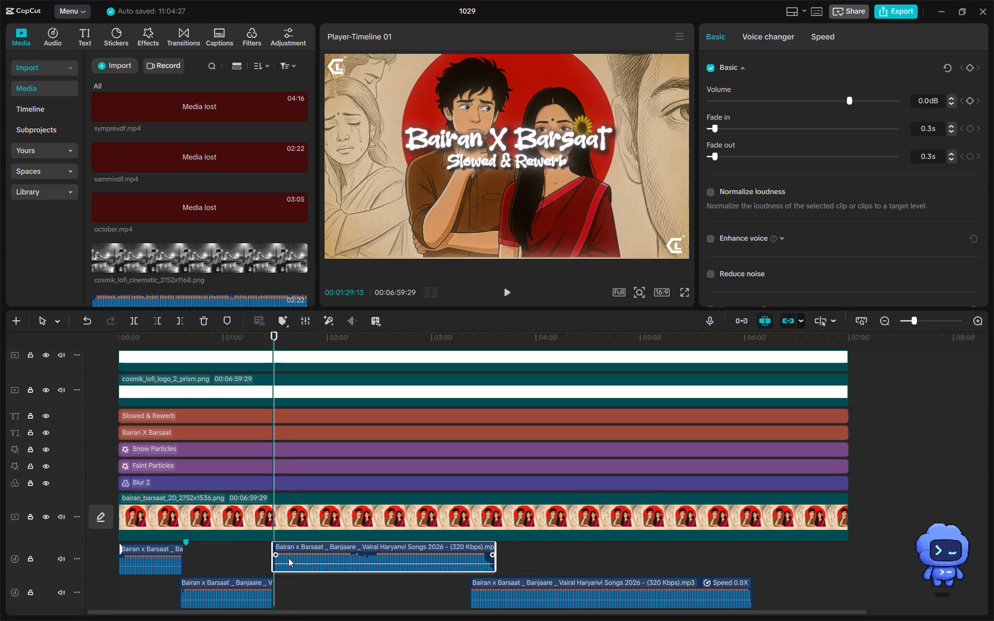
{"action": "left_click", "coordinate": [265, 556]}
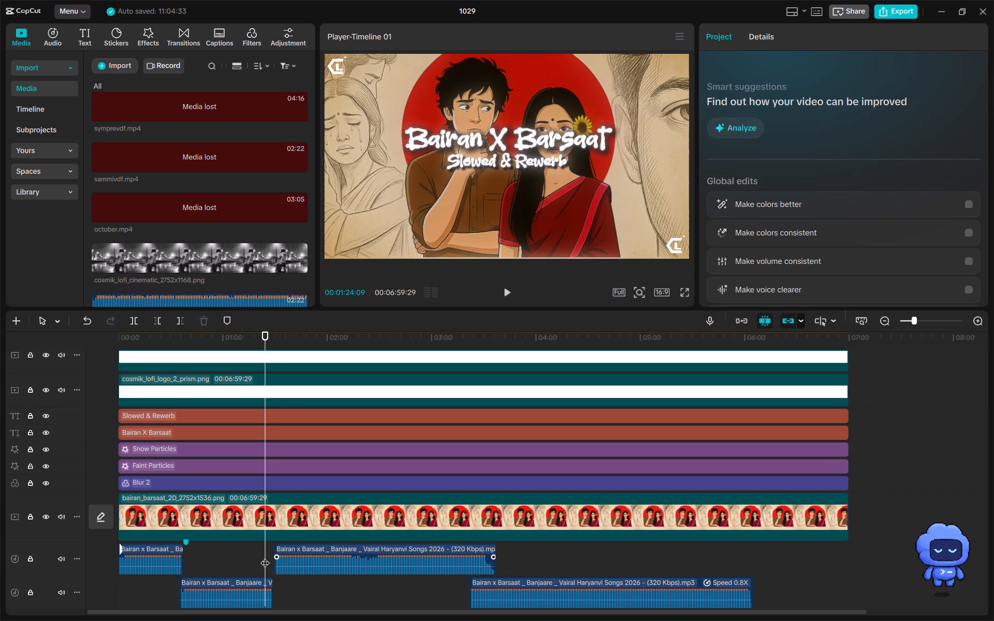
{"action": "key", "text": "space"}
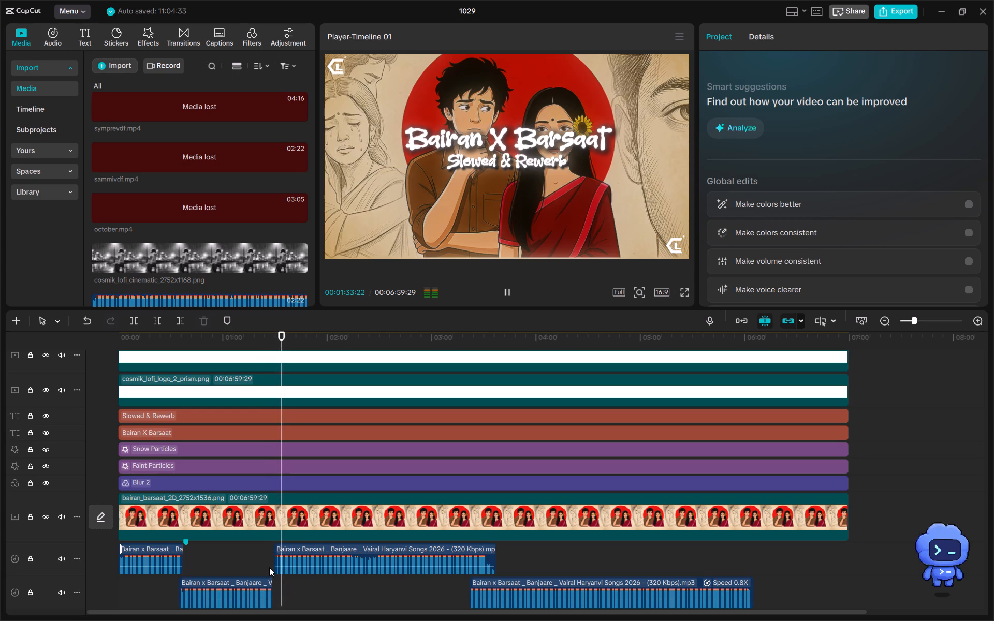
Move the trimmed upper-track audio part to start at 00:01:28:17, slightly overlapping the end of the preceding lower-track part.
{"action": "left_click", "coordinate": [260, 595]}
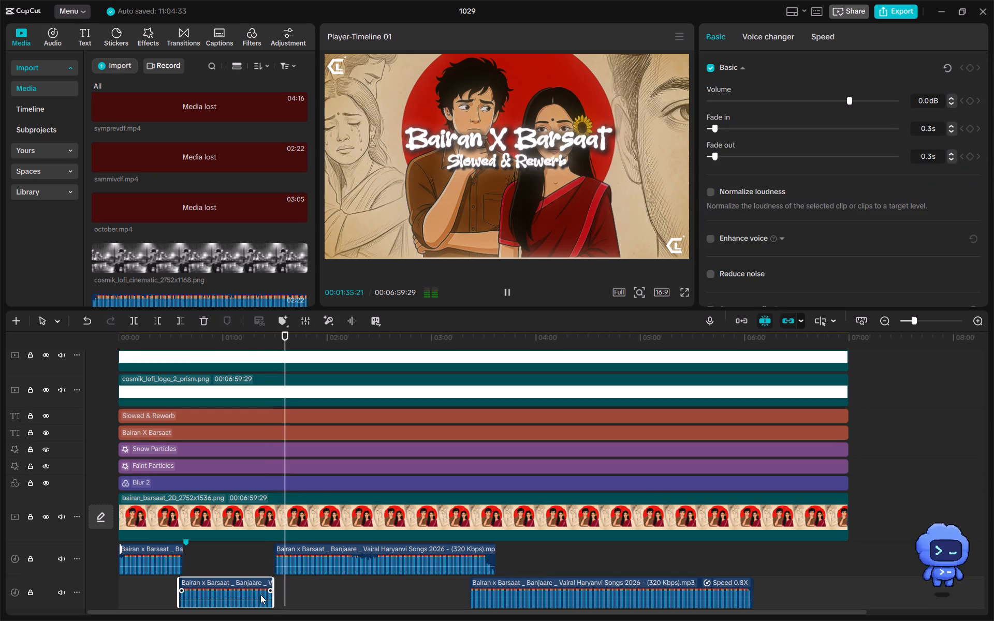
{"action": "left_click", "coordinate": [253, 556]}
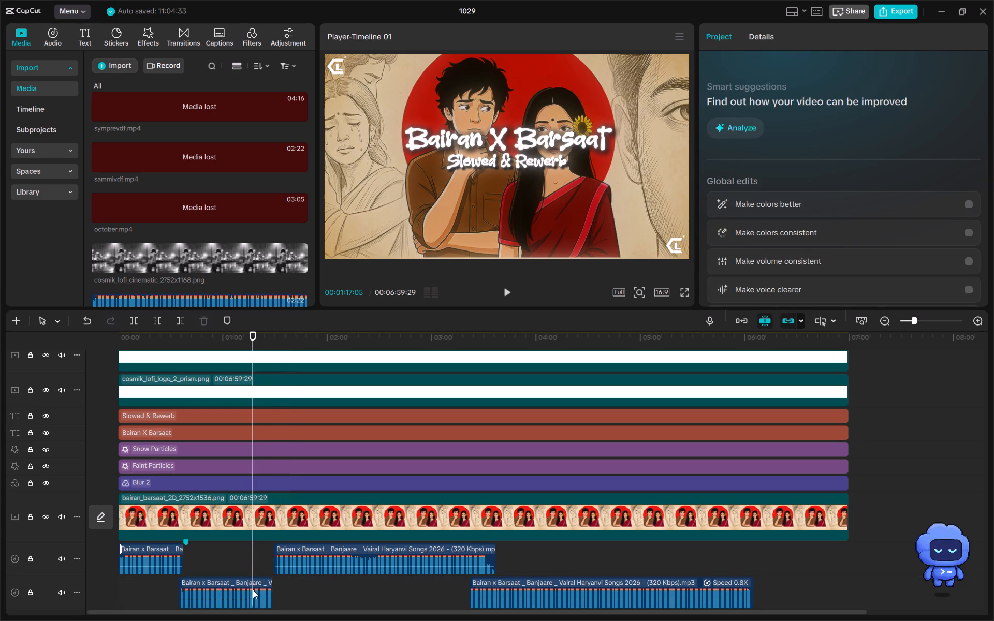
{"action": "left_click", "coordinate": [253, 589]}
{"action": "key", "text": "Left"}
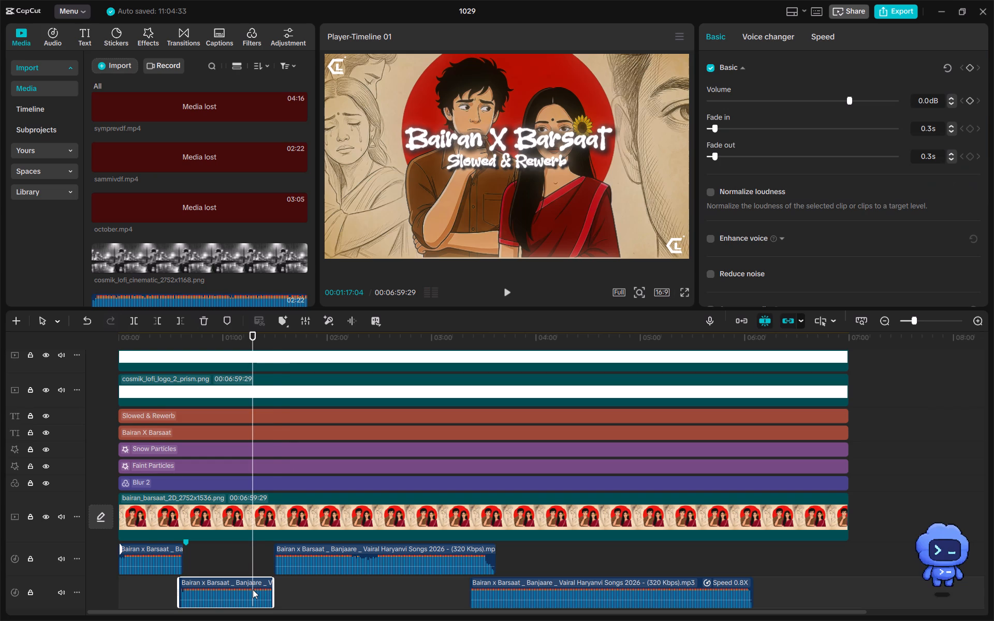
{"action": "key", "text": "Down"}
{"action": "key", "text": "Left"}
{"action": "key", "text": "Left"}
{"action": "key", "text": "Left"}
{"action": "key", "text": "Left"}
{"action": "key", "text": "Left"}
{"action": "key", "text": "Left"}
{"action": "key", "text": "Left"}
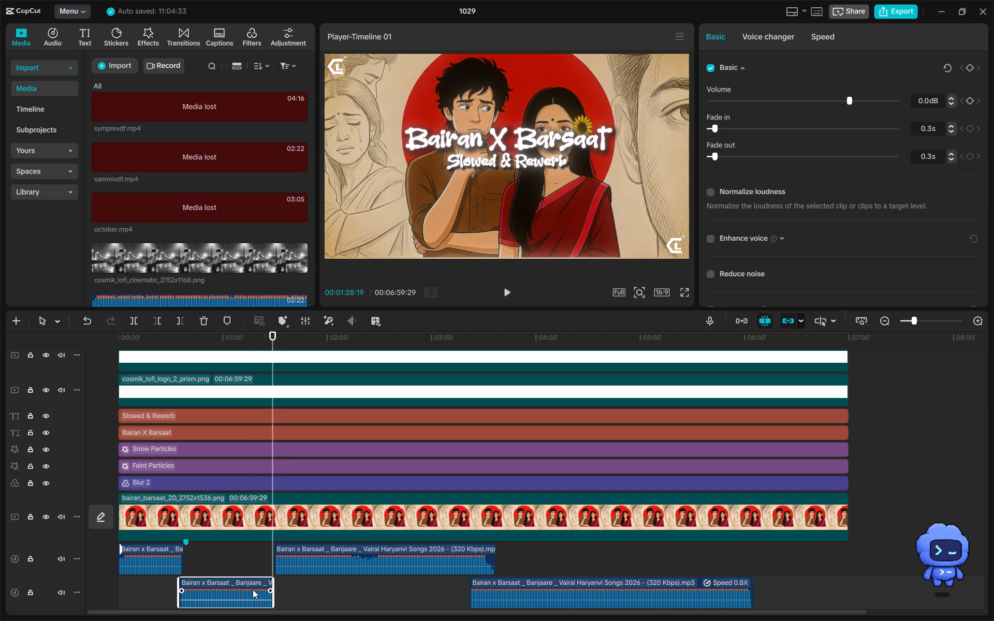
{"action": "key", "text": "Left"}
{"action": "key", "text": "Left"}
{"action": "left_click", "coordinate": [328, 555]}
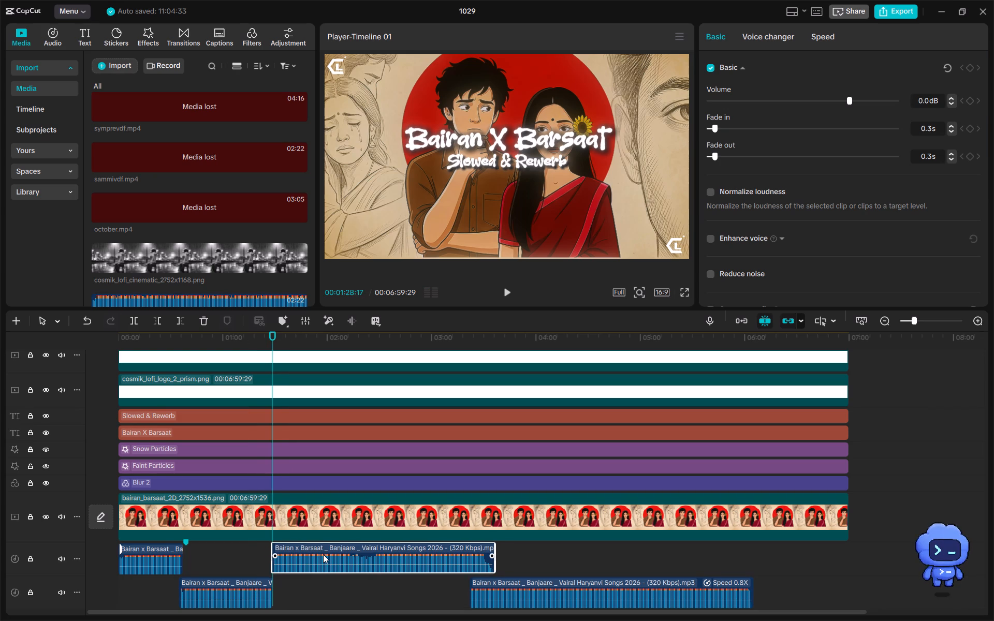
Play from about 00:01:20 to listen to the overlapped transition into the upper-track audio part.
{"action": "left_click", "coordinate": [257, 549]}
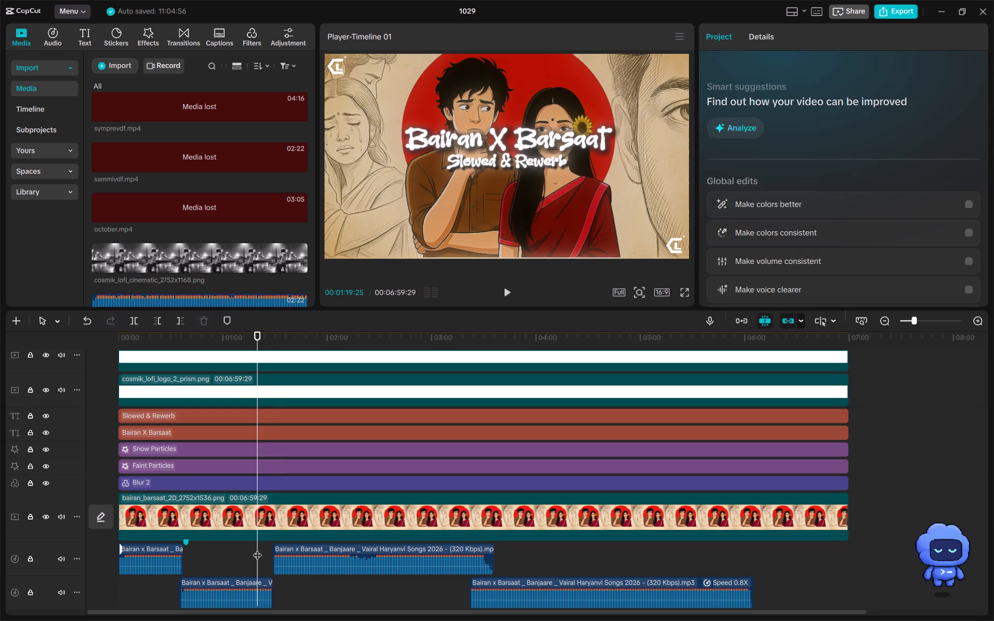
{"action": "key", "text": "space"}
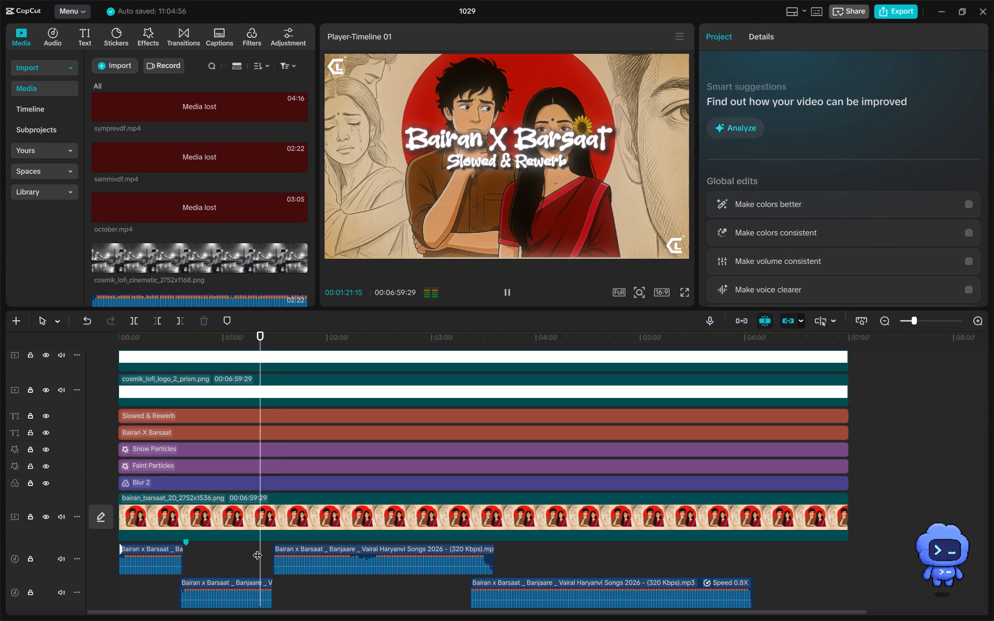
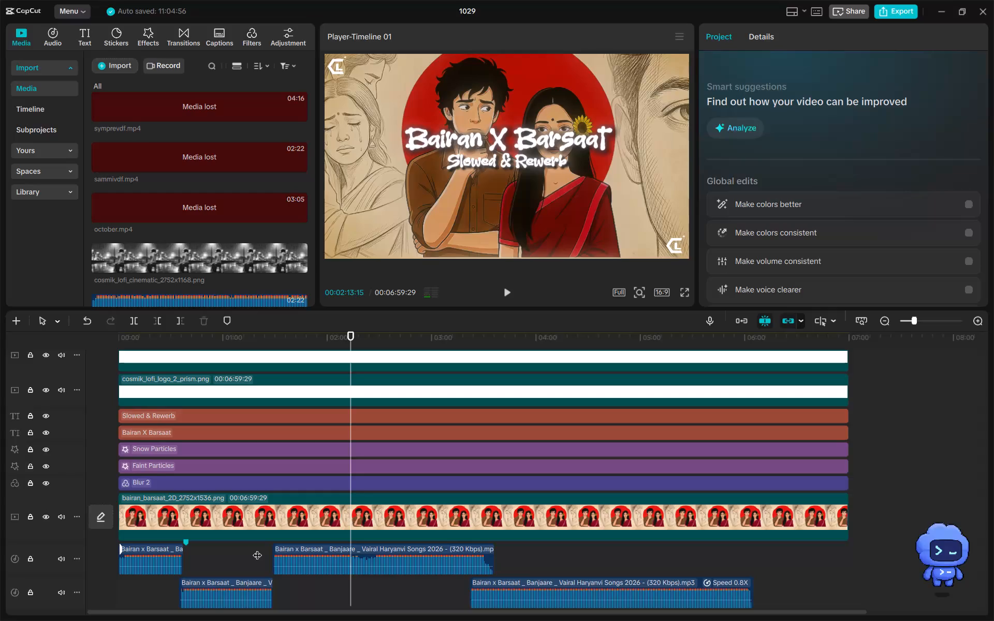
Listen around 00:02:10 to 00:02:13 for the cut point, and split the upper-track audio part there at 00:02:11:15.
{"action": "key", "text": "Left"}
{"action": "key", "text": "Left"}
{"action": "key", "text": "Left"}
{"action": "key", "text": "Left"}
{"action": "key", "text": "Left"}
{"action": "key", "text": "Left"}
{"action": "key", "text": "Left"}
{"action": "key", "text": "Left"}
{"action": "key", "text": "Left"}
{"action": "key", "text": "Left"}
{"action": "key", "text": "Left"}
{"action": "key", "text": "Left"}
{"action": "key", "text": "Left"}
{"action": "key", "text": "Left"}
{"action": "key", "text": "Left"}
{"action": "key", "text": "Left"}
{"action": "key", "text": "Left"}
{"action": "key", "text": "Left"}
{"action": "key", "text": "Left"}
{"action": "key", "text": "Left"}
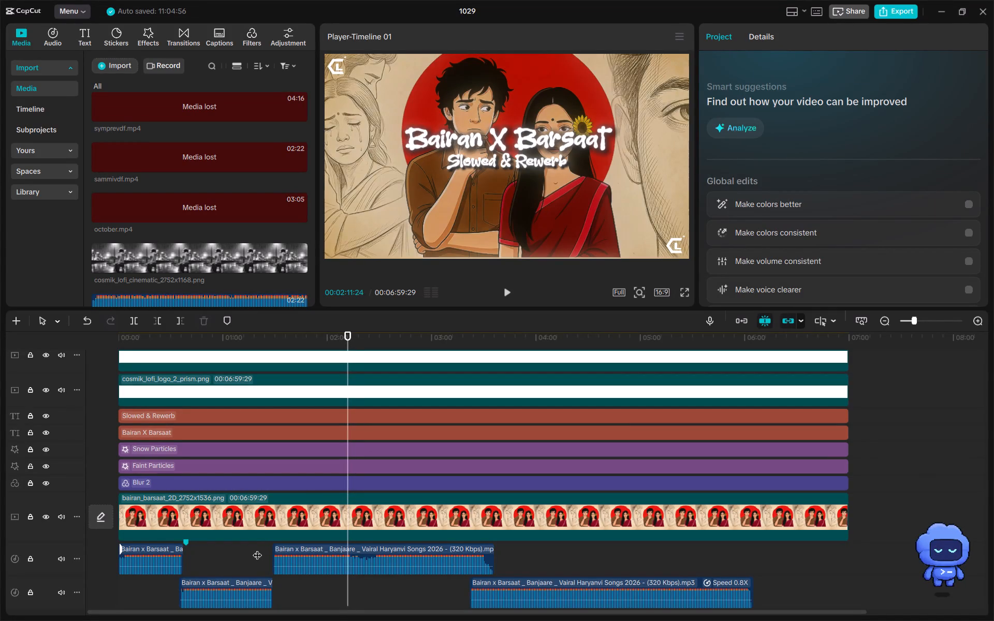
{"action": "key", "text": "space"}
{"action": "key", "text": "space"}
{"action": "key", "text": "Left"}
{"action": "key", "text": "Left"}
{"action": "key", "text": "Left"}
{"action": "key", "text": "Left"}
{"action": "key", "text": "Left"}
{"action": "key", "text": "Left"}
{"action": "key", "text": "Left"}
{"action": "key", "text": "Left"}
{"action": "key", "text": "Left"}
{"action": "key", "text": "Left"}
{"action": "key", "text": "Left"}
{"action": "key", "text": "Left"}
{"action": "key", "text": "Left"}
{"action": "key", "text": "Left"}
{"action": "key", "text": "Left"}
{"action": "key", "text": "Left"}
{"action": "key", "text": "Left"}
{"action": "key", "text": "Left"}
{"action": "key", "text": "Left"}
{"action": "key", "text": "Left"}
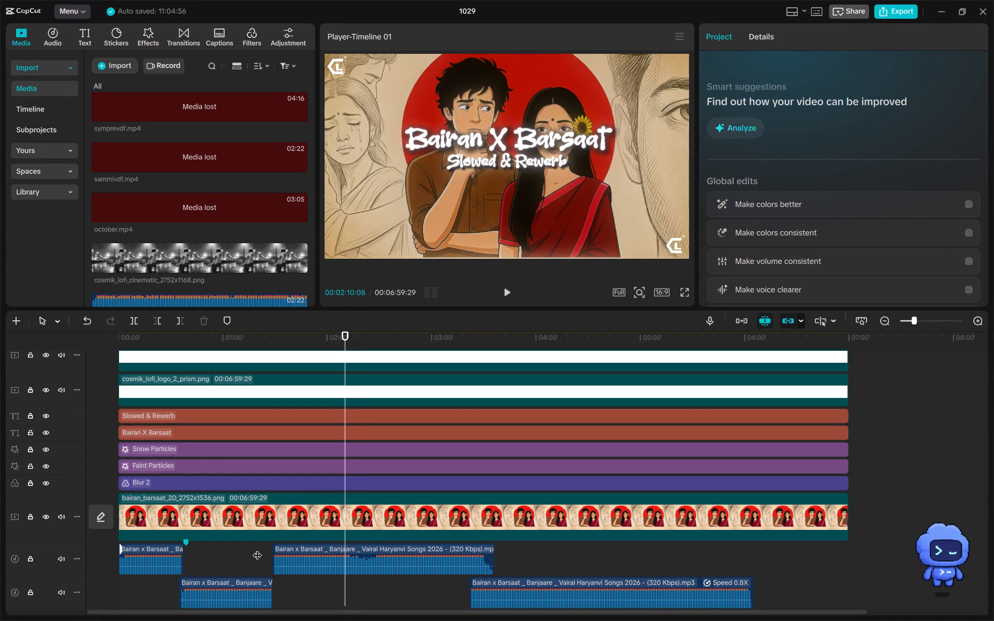
{"action": "key", "text": "space"}
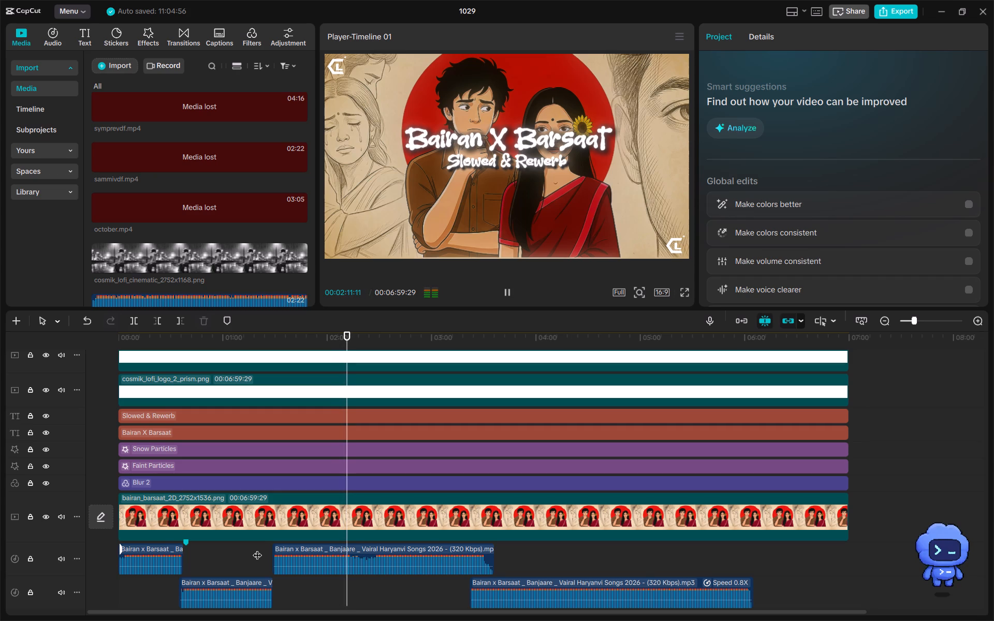
{"action": "key", "text": "space"}
{"action": "key", "text": "Right"}
{"action": "key", "text": "Right"}
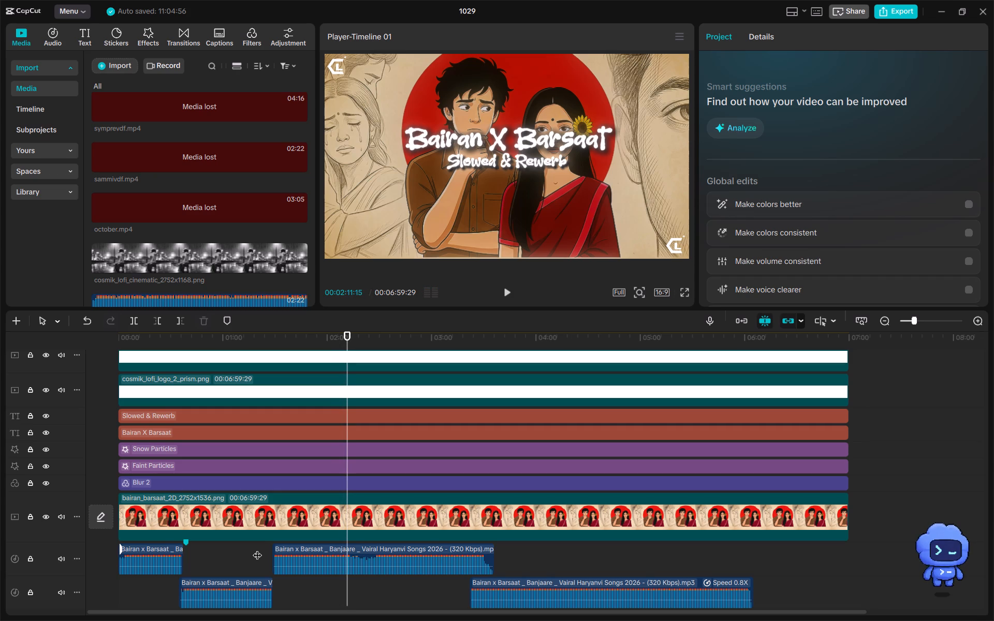
{"action": "left_click", "coordinate": [367, 566]}
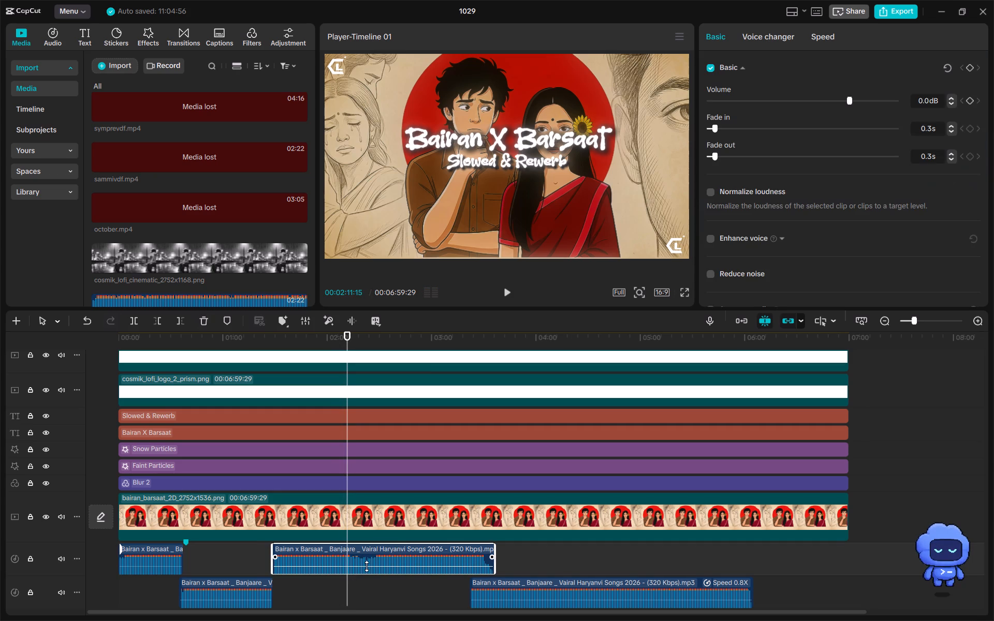
{"action": "key", "text": "ctrl+b"}
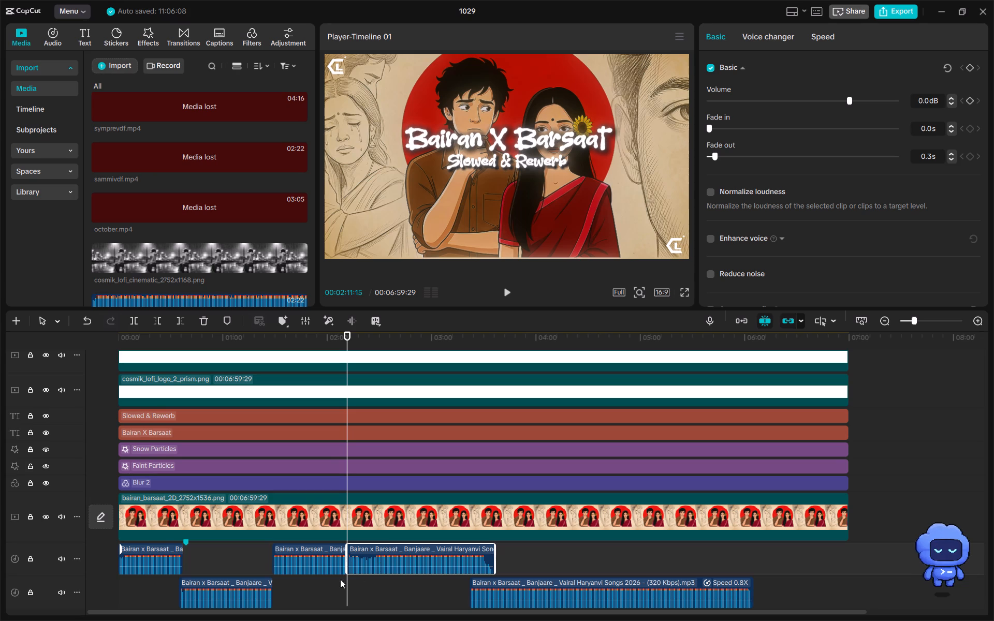
Set a 0.3 s fade-out on the upper-track audio part that ends at the new split.
{"action": "left_click", "coordinate": [287, 567]}
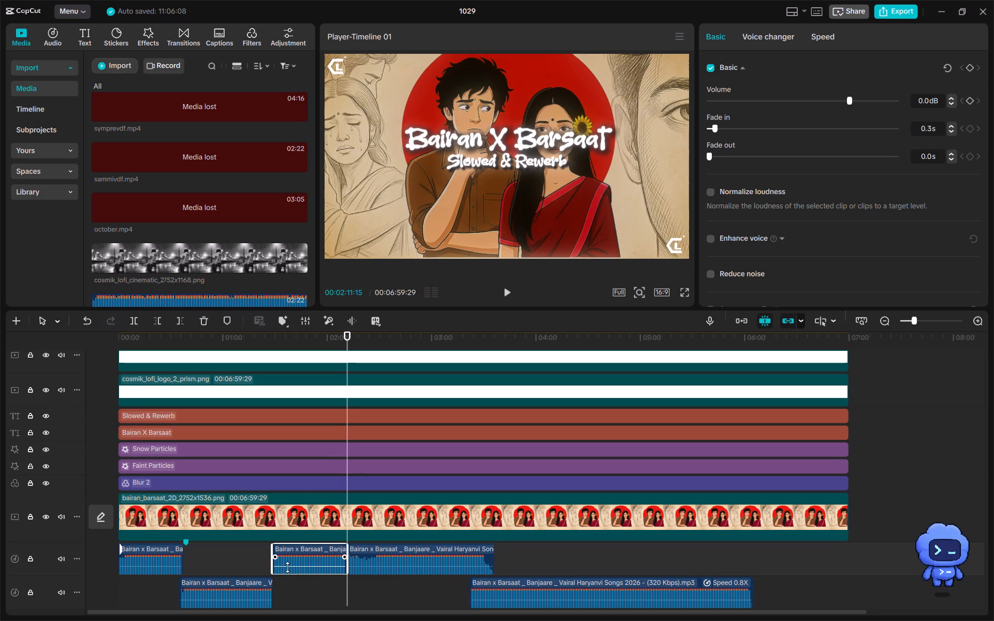
{"action": "left_click", "coordinate": [243, 598]}
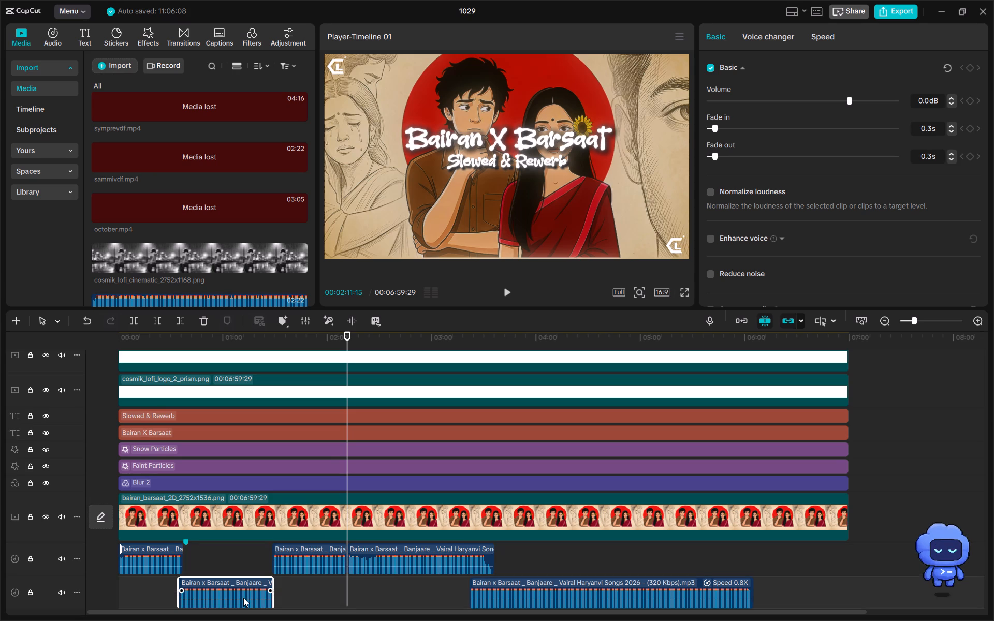
{"action": "left_click", "coordinate": [332, 557]}
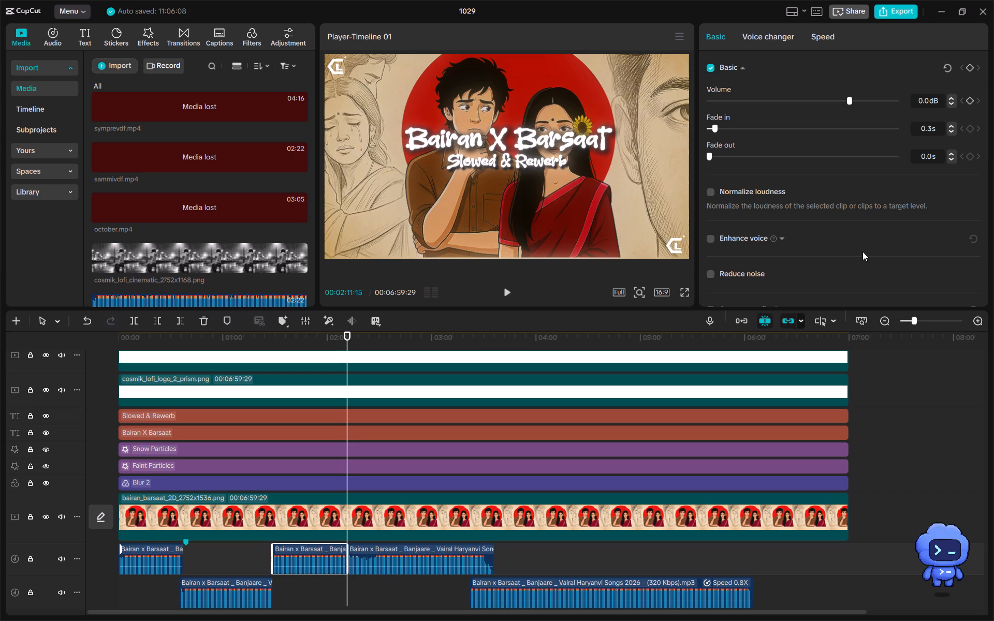
{"action": "triple_click", "coordinate": [951, 152]}
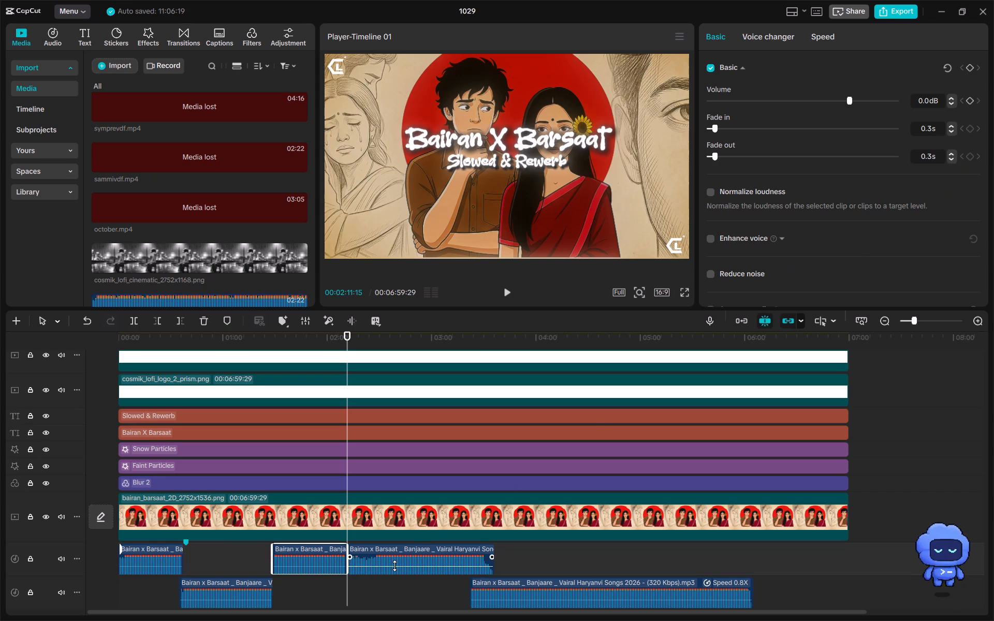
Move the part after the split out to about 00:03:05, and bring the 0.8X lower-track part forward to start at 00:02:11:15.
{"action": "left_click_drag", "start_coordinate": [403, 560], "coordinate": [496, 558]}
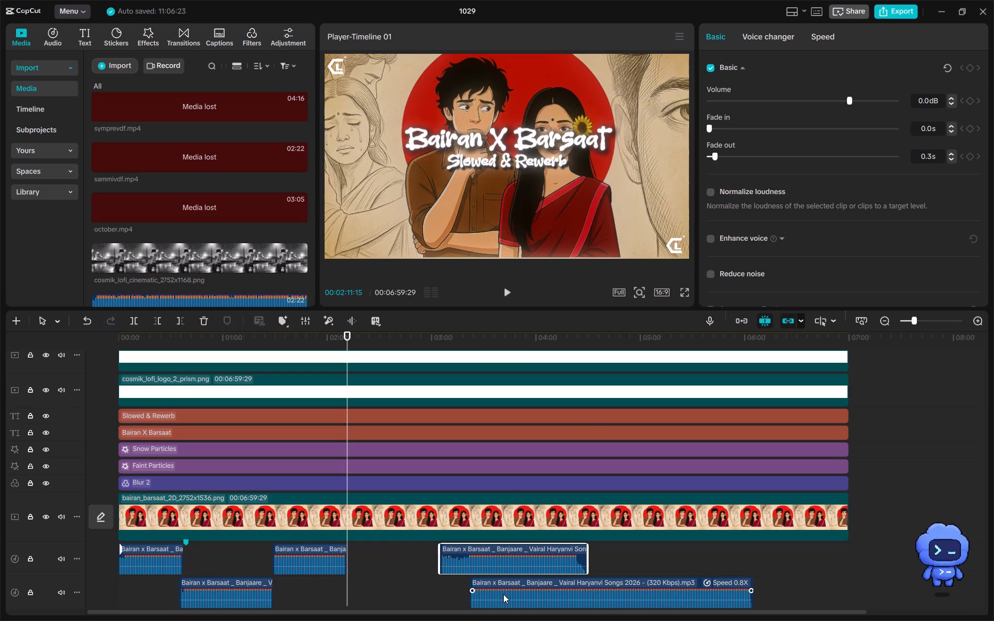
{"action": "left_click_drag", "start_coordinate": [503, 594], "coordinate": [383, 589]}
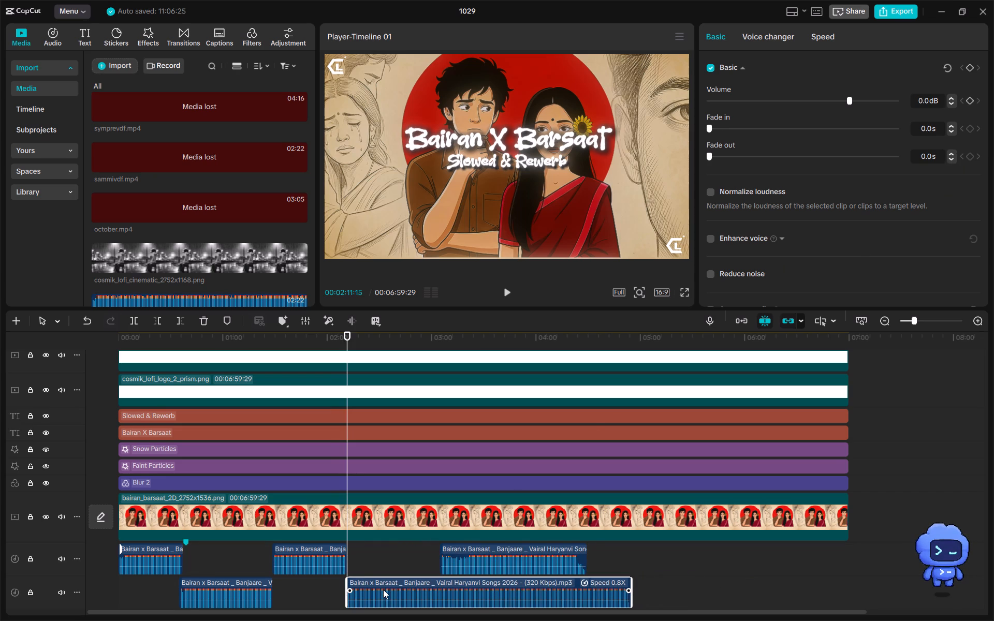
Listen through the start of the 0.8X audio part to find its entry point, and trim its beginning to 00:02:29:08.
{"action": "key", "text": "space"}
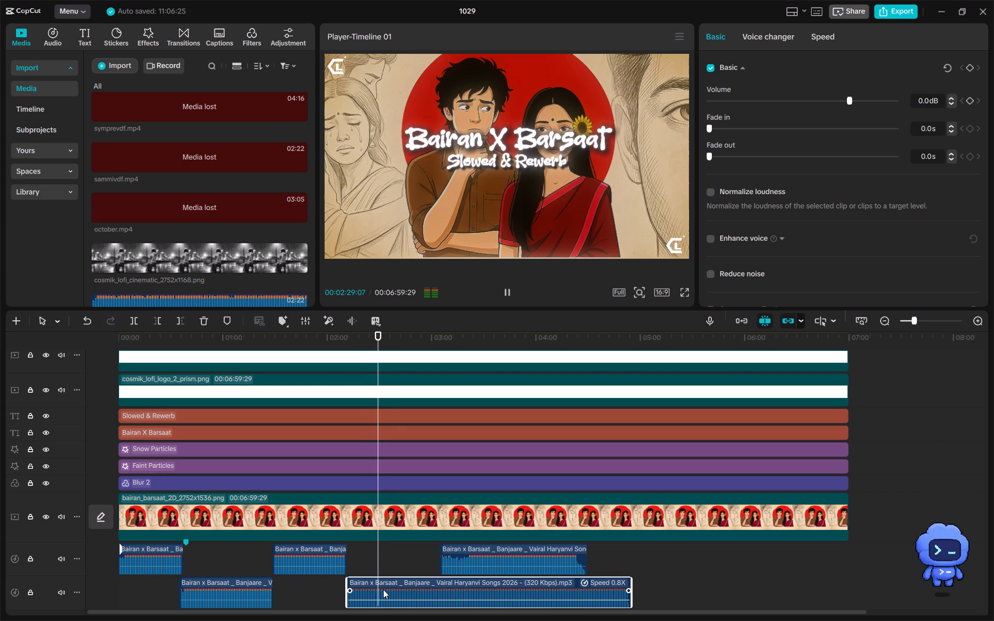
{"action": "key", "text": "space"}
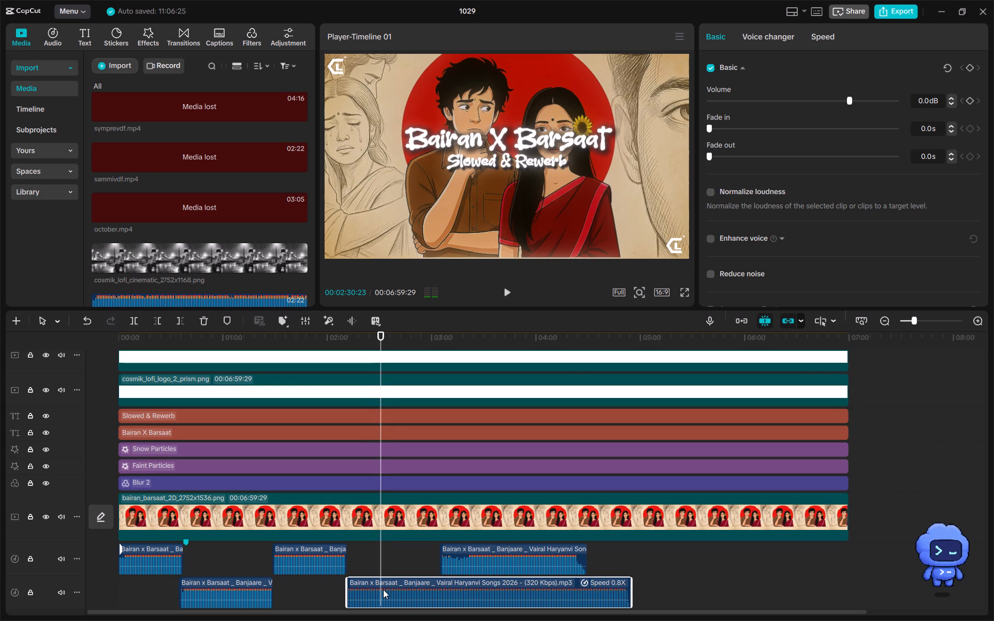
{"action": "key", "text": "Left"}
{"action": "key", "text": "Left"}
{"action": "key", "text": "Left"}
{"action": "key", "text": "Left"}
{"action": "key", "text": "Left"}
{"action": "key", "text": "Left"}
{"action": "key", "text": "Left"}
{"action": "key", "text": "Left"}
{"action": "key", "text": "Left"}
{"action": "key", "text": "Left"}
{"action": "key", "text": "Left"}
{"action": "key", "text": "Left"}
{"action": "key", "text": "Left"}
{"action": "key", "text": "Left"}
{"action": "key", "text": "Left"}
{"action": "key", "text": "Left"}
{"action": "key", "text": "Left"}
{"action": "key", "text": "Left"}
{"action": "key", "text": "Left"}
{"action": "key", "text": "Left"}
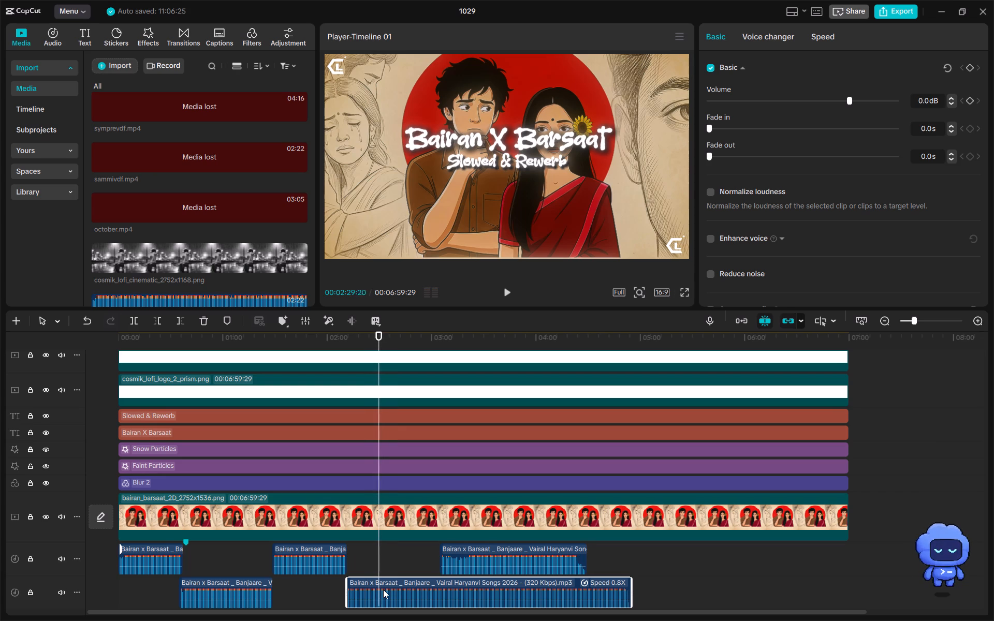
{"action": "key", "text": "space"}
{"action": "key", "text": "space"}
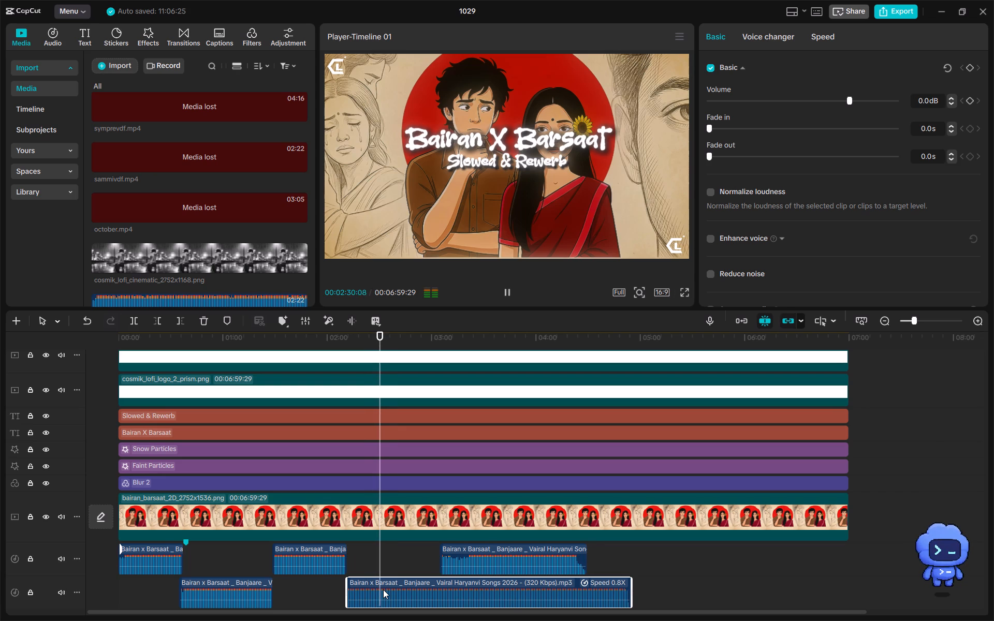
{"action": "key", "text": "Left"}
{"action": "key", "text": "Left"}
{"action": "key", "text": "Left"}
{"action": "key", "text": "Left"}
{"action": "key", "text": "Left"}
{"action": "key", "text": "Left"}
{"action": "key", "text": "Left"}
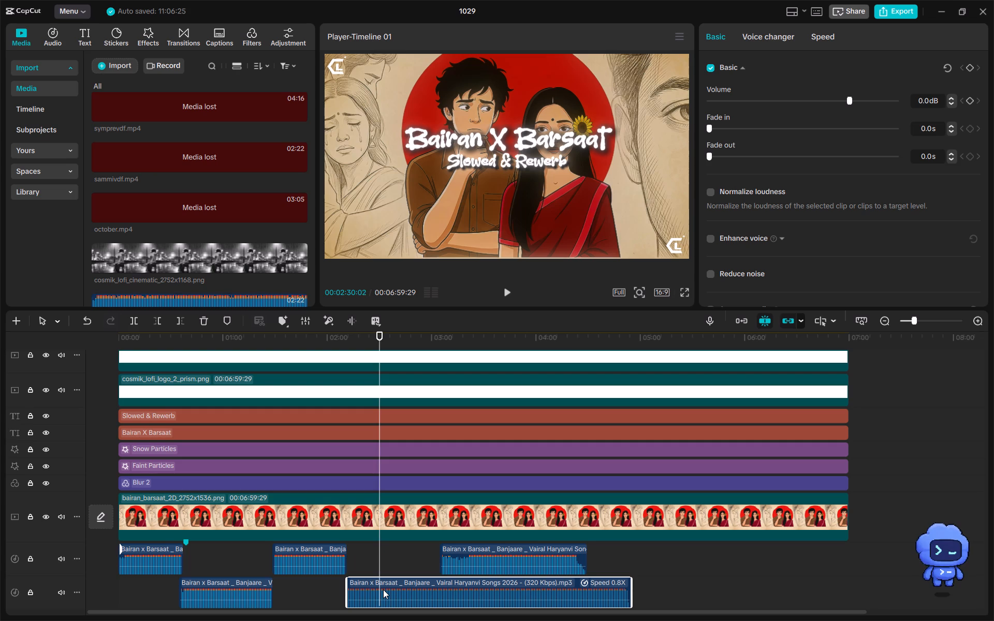
{"action": "key", "text": "Left"}
{"action": "key", "text": "Left"}
{"action": "key", "text": "Left"}
{"action": "key", "text": "Left"}
{"action": "key", "text": "Left"}
{"action": "key", "text": "Left"}
{"action": "key", "text": "Left"}
{"action": "key", "text": "Left"}
{"action": "key", "text": "Left"}
{"action": "key", "text": "Left"}
{"action": "key", "text": "Left"}
{"action": "key", "text": "Left"}
{"action": "key", "text": "Left"}
{"action": "key", "text": "Left"}
{"action": "key", "text": "Left"}
{"action": "key", "text": "Left"}
{"action": "key", "text": "Left"}
{"action": "key", "text": "Left"}
{"action": "key", "text": "Left"}
{"action": "key", "text": "Left"}
{"action": "key", "text": "Left"}
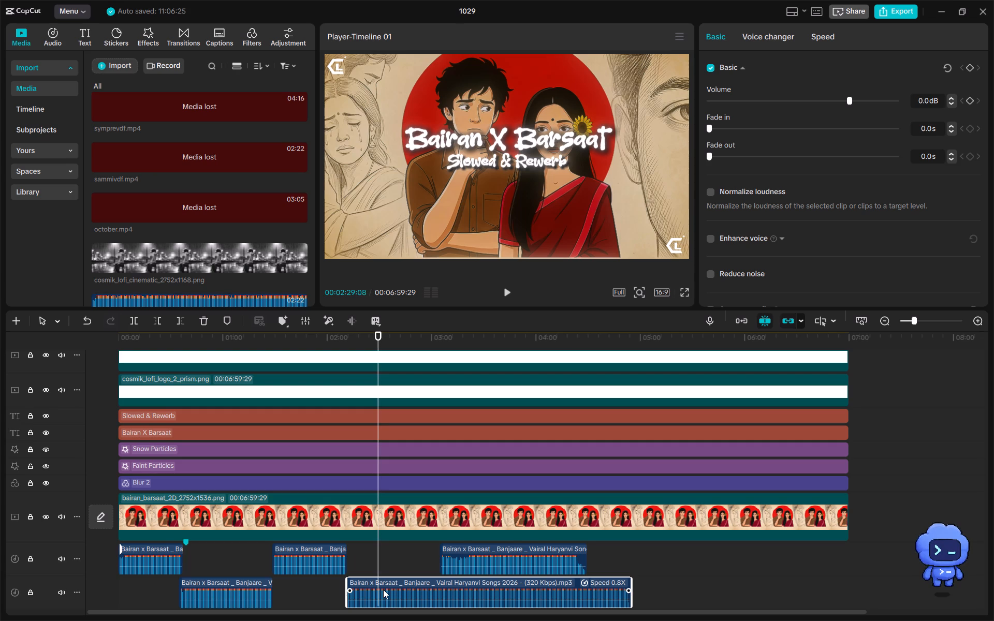
{"action": "key", "text": "q"}
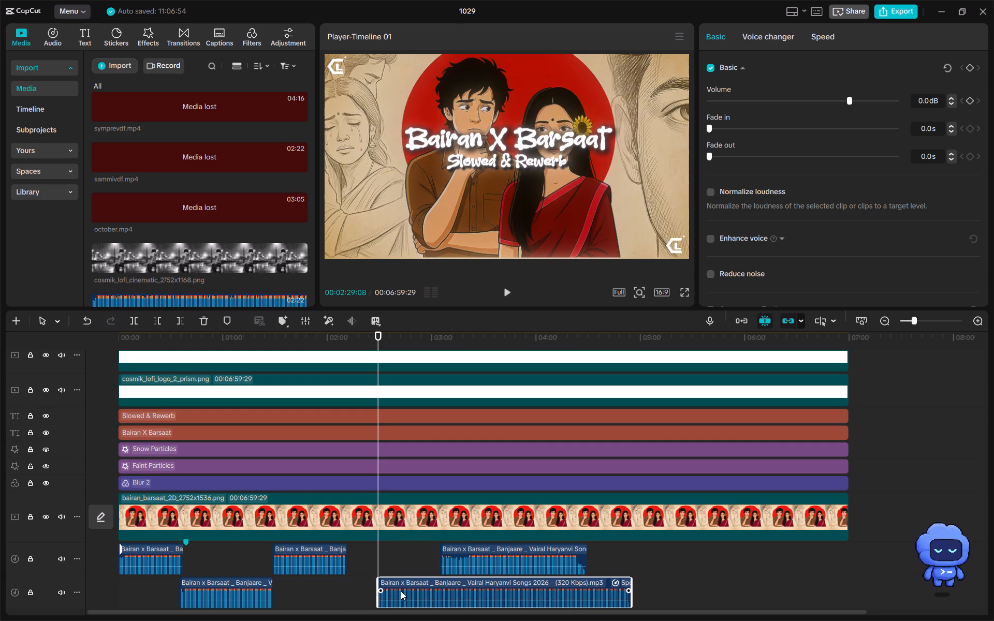
Move the trimmed 0.8X part to start at 00:02:11:08, slightly overlapping the end of the preceding upper-track part.
{"action": "left_click", "coordinate": [339, 590]}
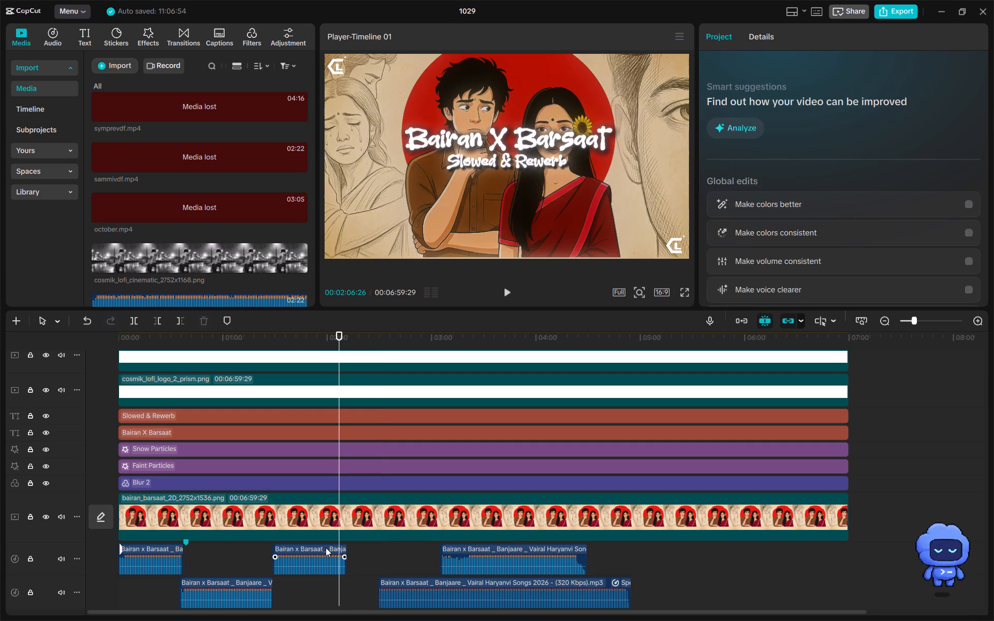
{"action": "left_click", "coordinate": [326, 548]}
{"action": "key", "text": "Down"}
{"action": "key", "text": "Left"}
{"action": "key", "text": "Left"}
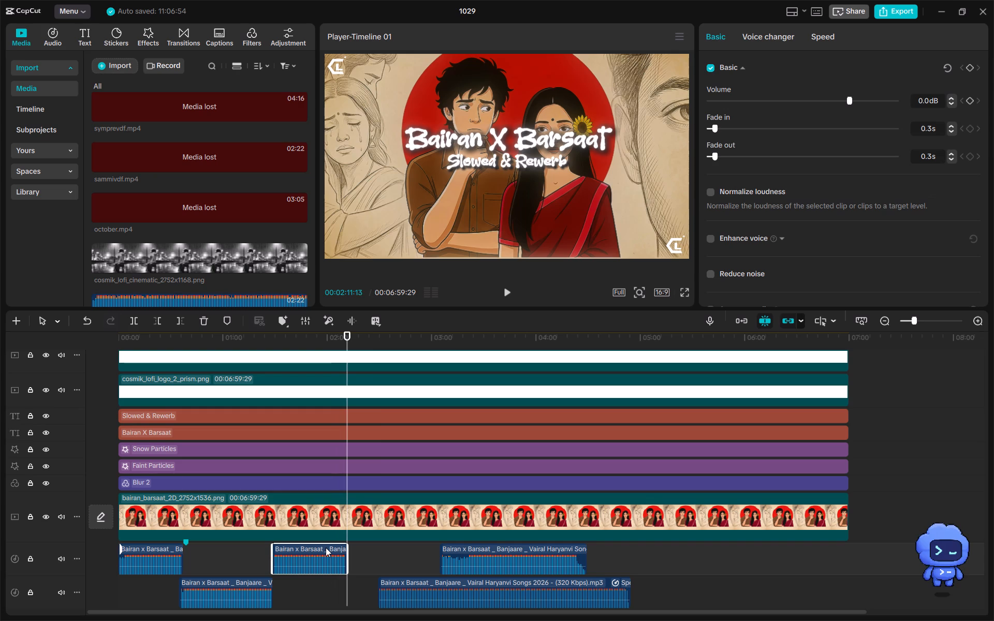
{"action": "key", "text": "Left"}
{"action": "key", "text": "Left"}
{"action": "key", "text": "Left"}
{"action": "key", "text": "Left"}
{"action": "key", "text": "Left"}
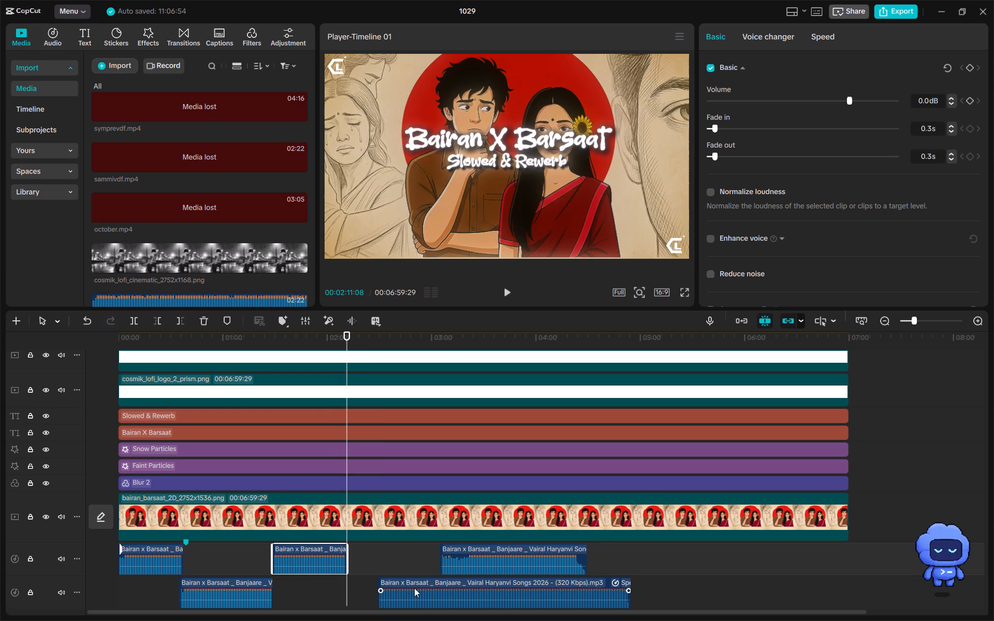
{"action": "left_click_drag", "start_coordinate": [414, 593], "coordinate": [385, 590]}
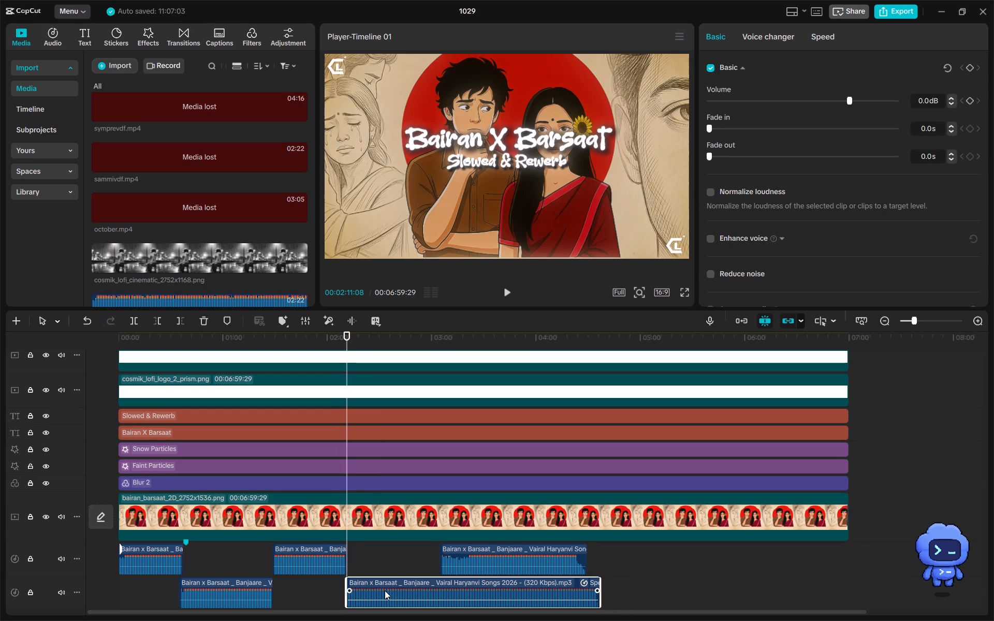
Play the transition from about 00:02:04, and add a short fade-in to the 0.8X lower-track audio part.
{"action": "left_click", "coordinate": [334, 585]}
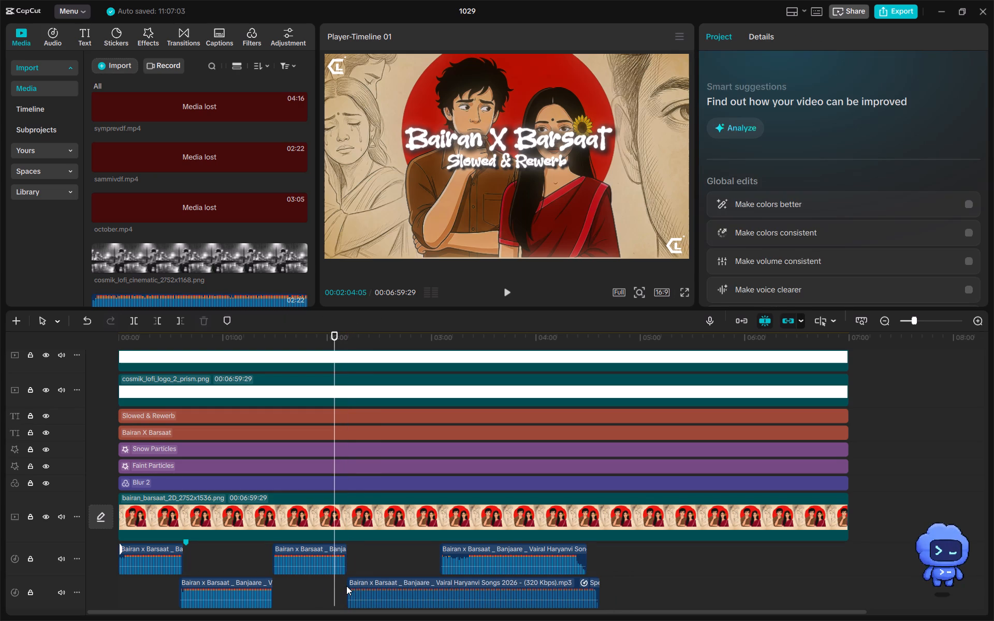
{"action": "key", "text": "space"}
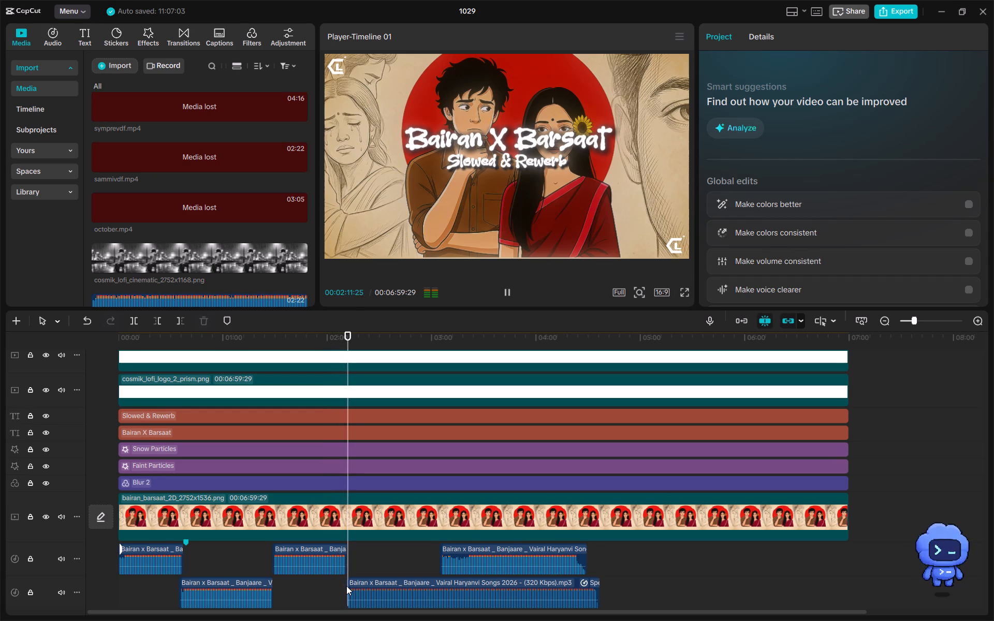
{"action": "left_click", "coordinate": [359, 589]}
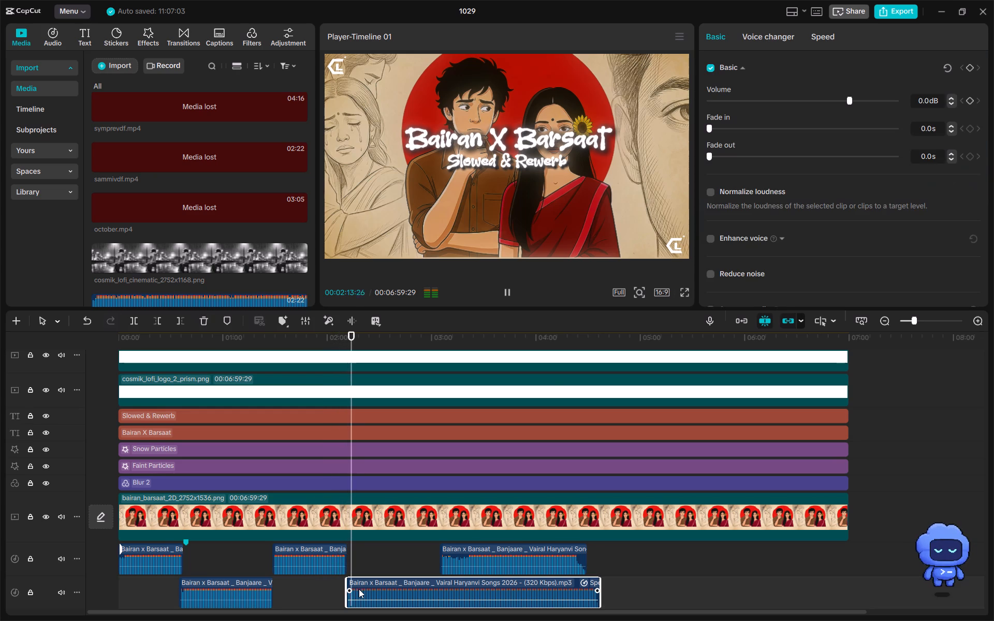
{"action": "triple_click", "coordinate": [953, 124]}
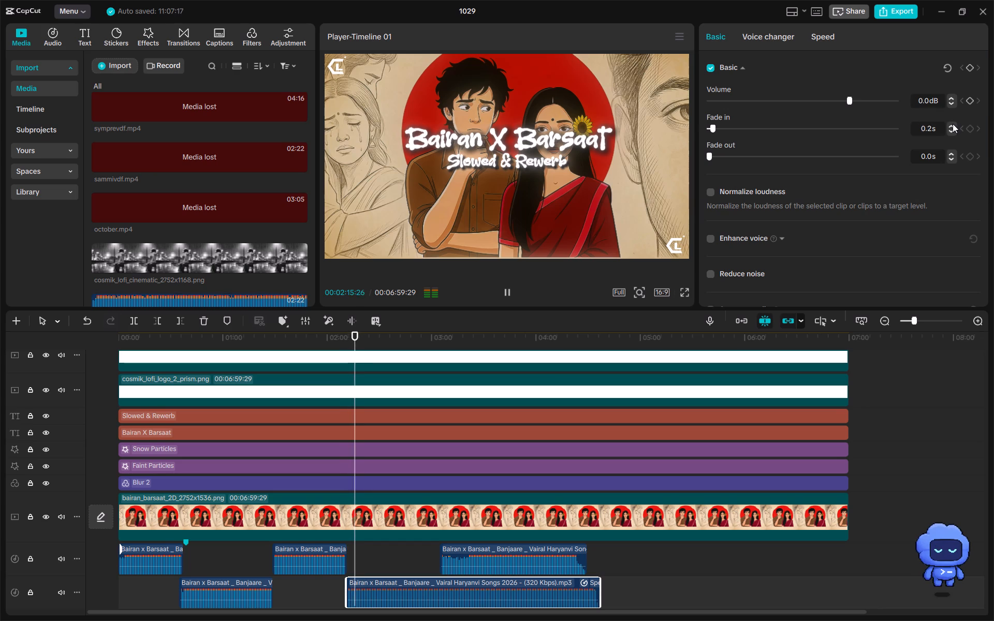
Replay the transition from about 00:02:06, and shift the preceding upper-track part slightly earlier so it ends at about 00:02:11:08.
{"action": "left_click", "coordinate": [335, 579]}
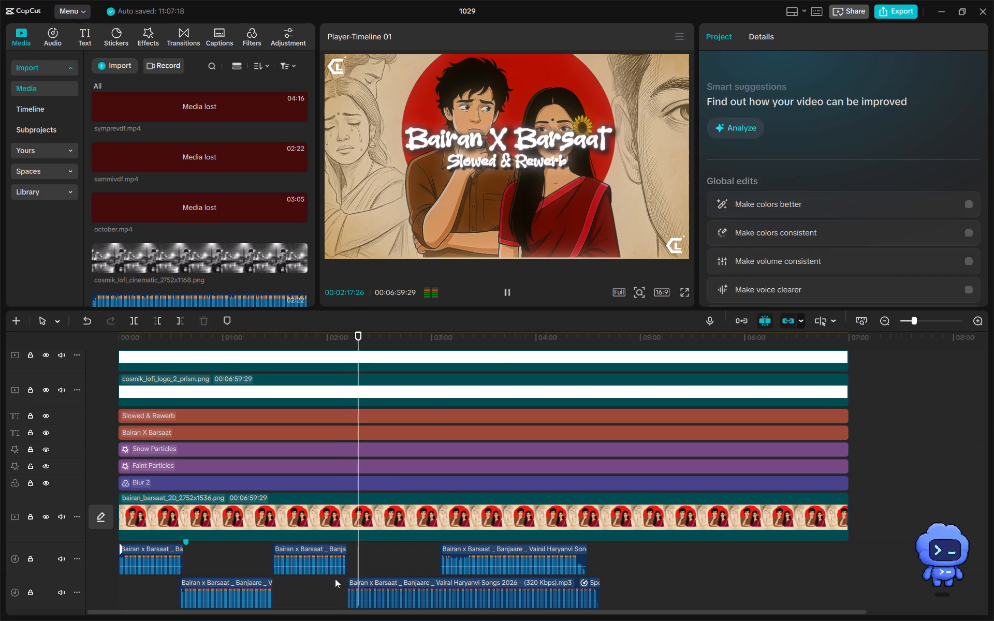
{"action": "left_click", "coordinate": [339, 582]}
{"action": "key", "text": "space"}
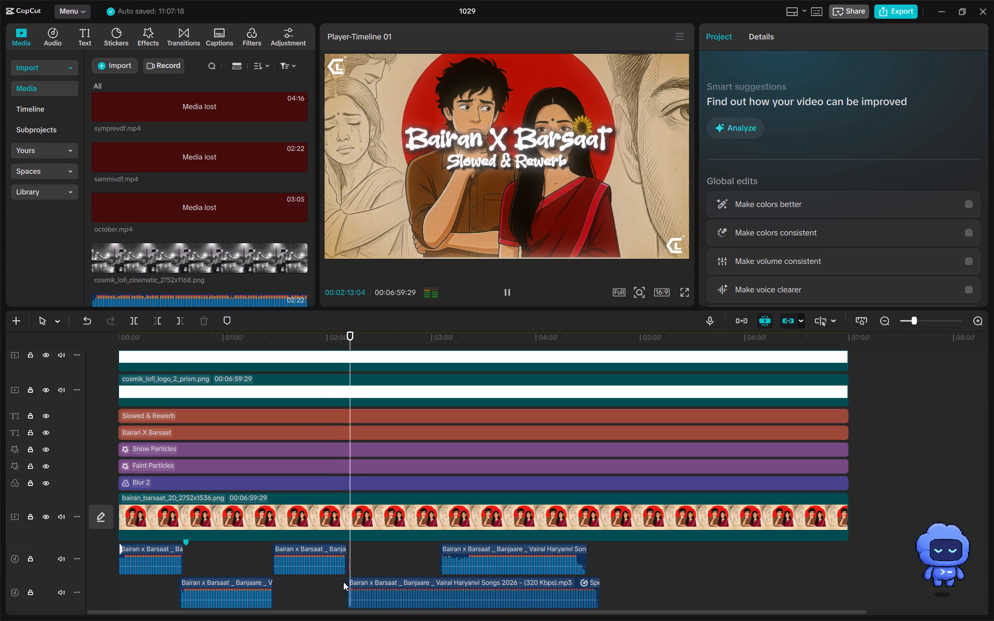
{"action": "left_click", "coordinate": [343, 582]}
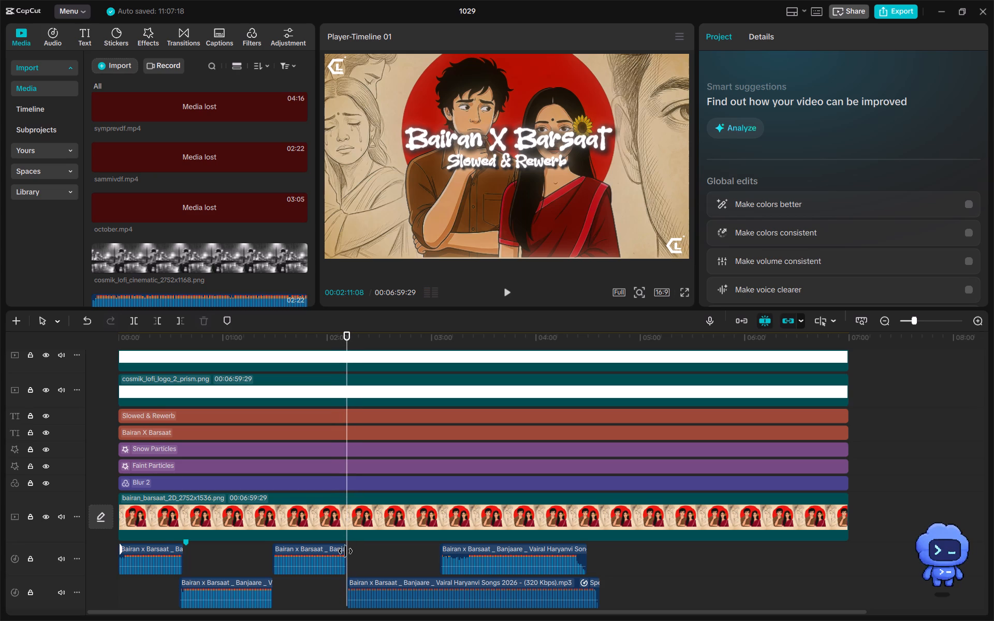
{"action": "left_click", "coordinate": [345, 552]}
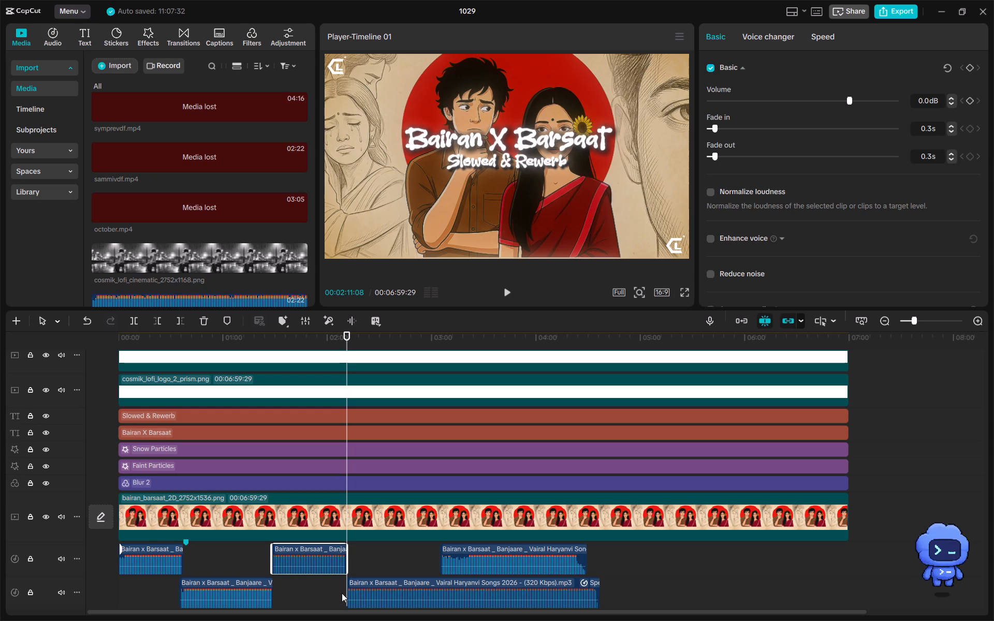
Play across the transitions at both ends of the shifted upper-track part, near 00:01:28 and 00:02:11, to check how they sound.
{"action": "left_click", "coordinate": [278, 577]}
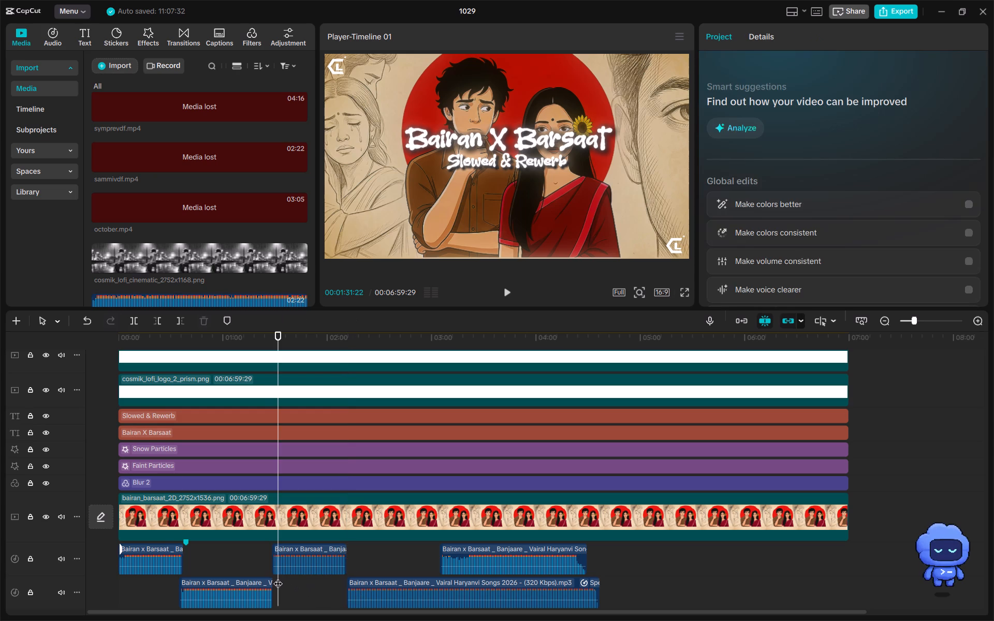
{"action": "left_click", "coordinate": [265, 563]}
{"action": "key", "text": "space"}
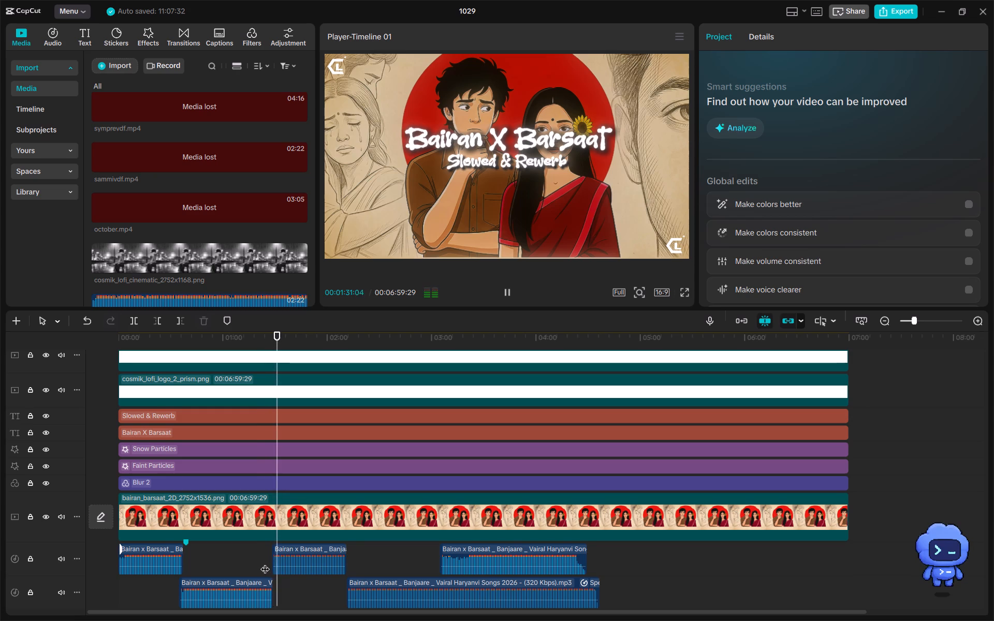
{"action": "left_click", "coordinate": [344, 581]}
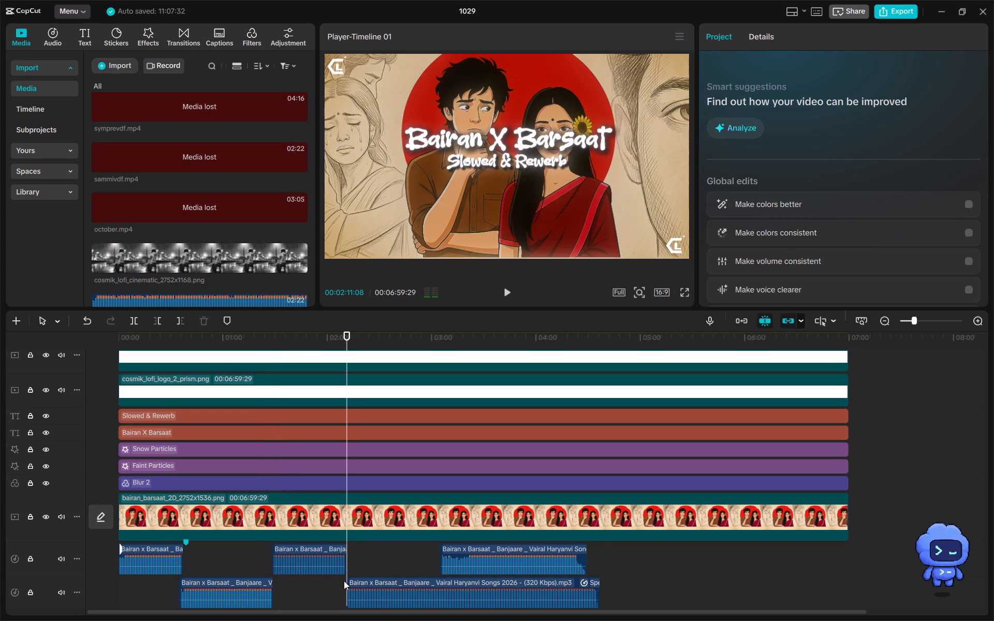
{"action": "left_click", "coordinate": [344, 581]}
{"action": "key", "text": "space"}
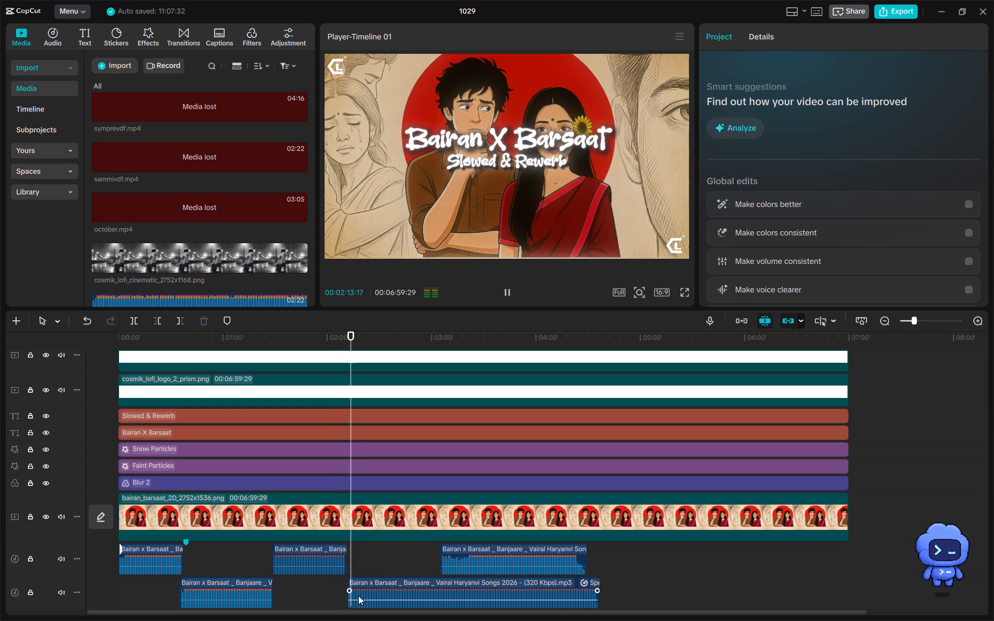
Set the fade-in of the 0.8X lower-track audio part to 0.5 s.
{"action": "left_click", "coordinate": [358, 596]}
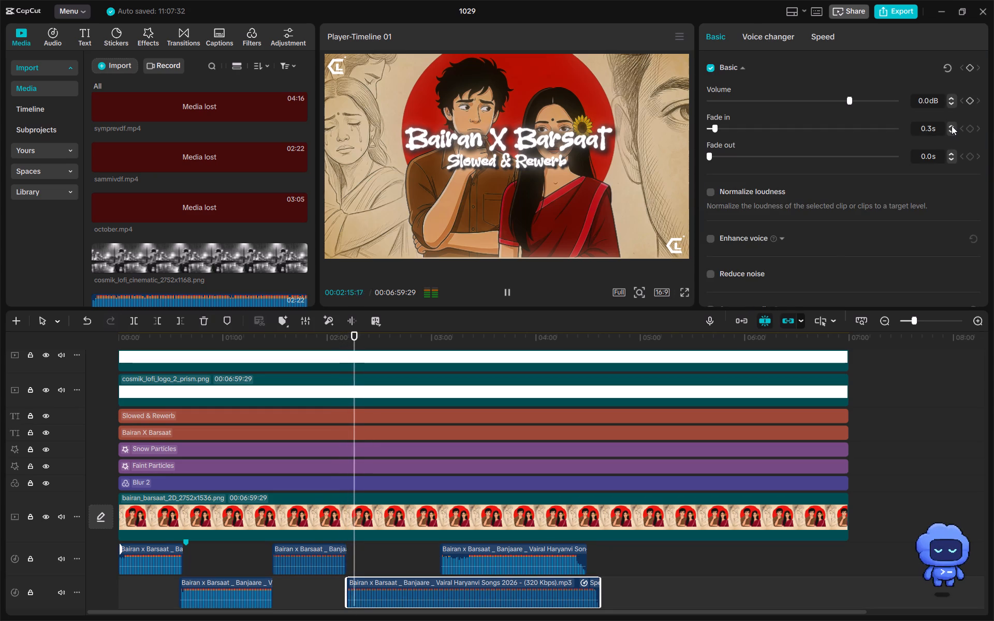
{"action": "left_click", "coordinate": [952, 126]}
{"action": "left_click", "coordinate": [952, 126]}
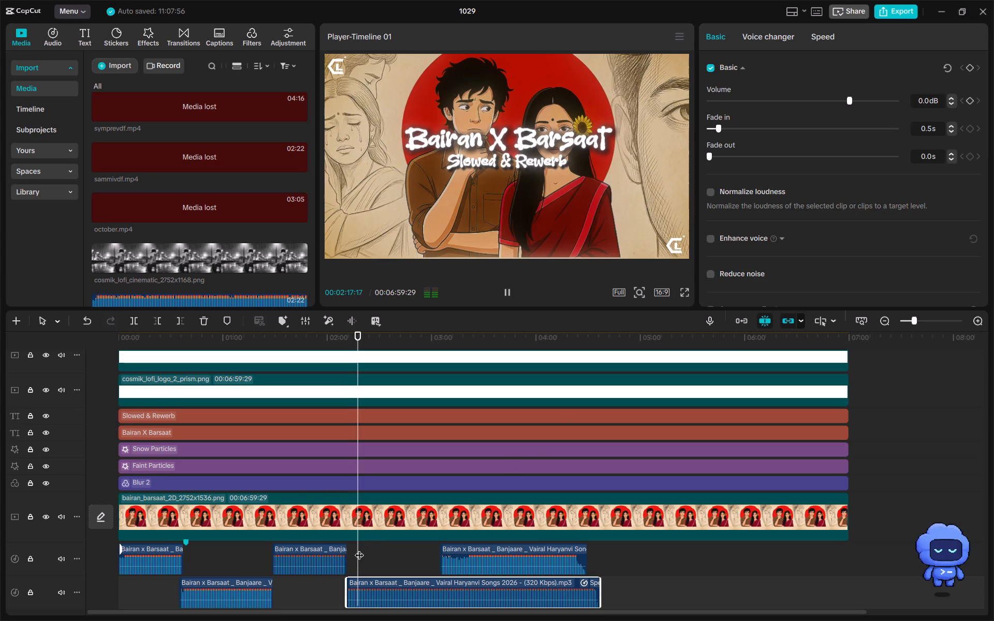
Trim the start of the 0.8X lower-track audio part to 00:02:11:21, cutting 13 frames past the end of the upper-track part.
{"action": "left_click", "coordinate": [313, 594]}
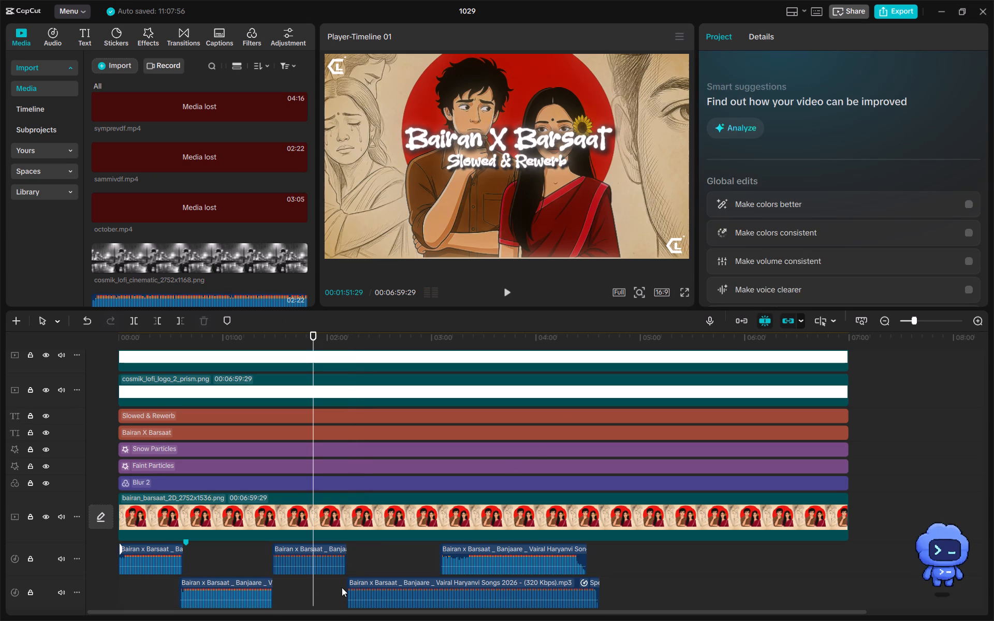
{"action": "left_click", "coordinate": [343, 583]}
{"action": "left_click", "coordinate": [364, 589]}
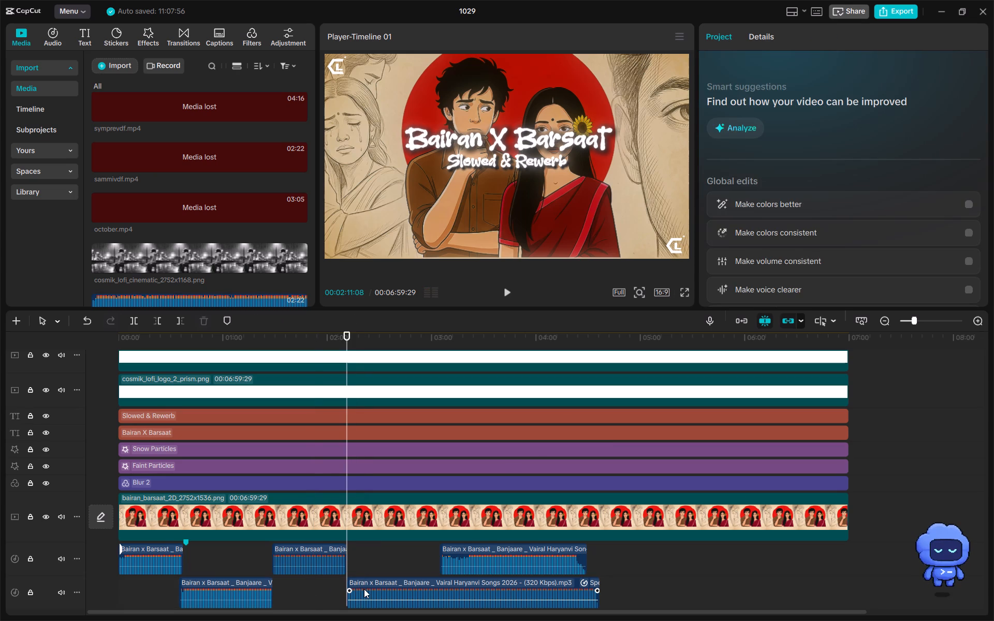
{"action": "key", "text": "Right"}
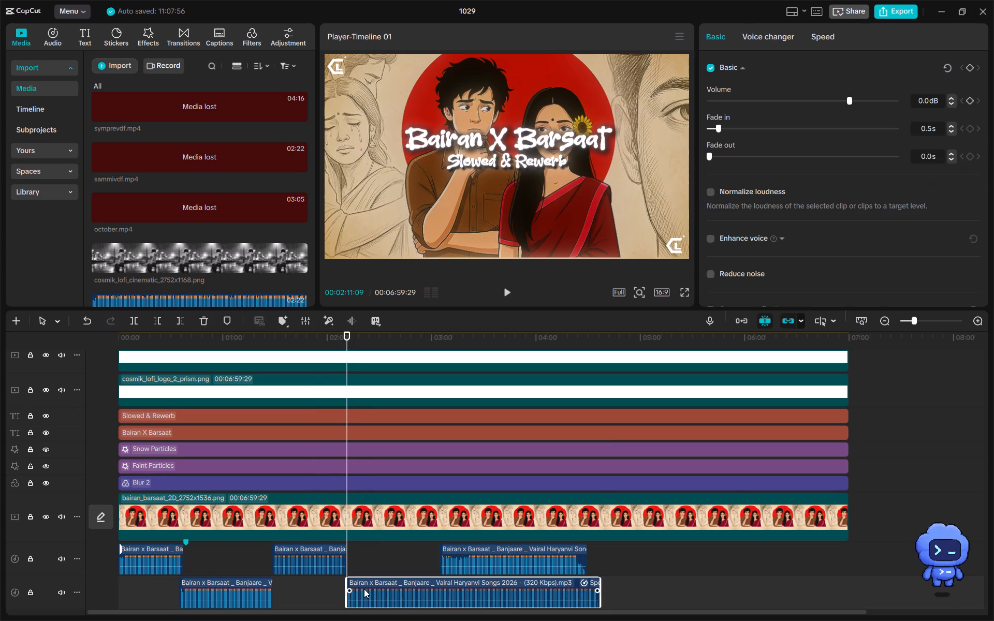
{"action": "key", "text": "Right"}
{"action": "key", "text": "Right"}
{"action": "key", "text": "Right"}
{"action": "key", "text": "Right"}
{"action": "key", "text": "Right"}
{"action": "key", "text": "Right"}
{"action": "key", "text": "Right"}
{"action": "key", "text": "Right"}
{"action": "key", "text": "Right"}
{"action": "key", "text": "Right"}
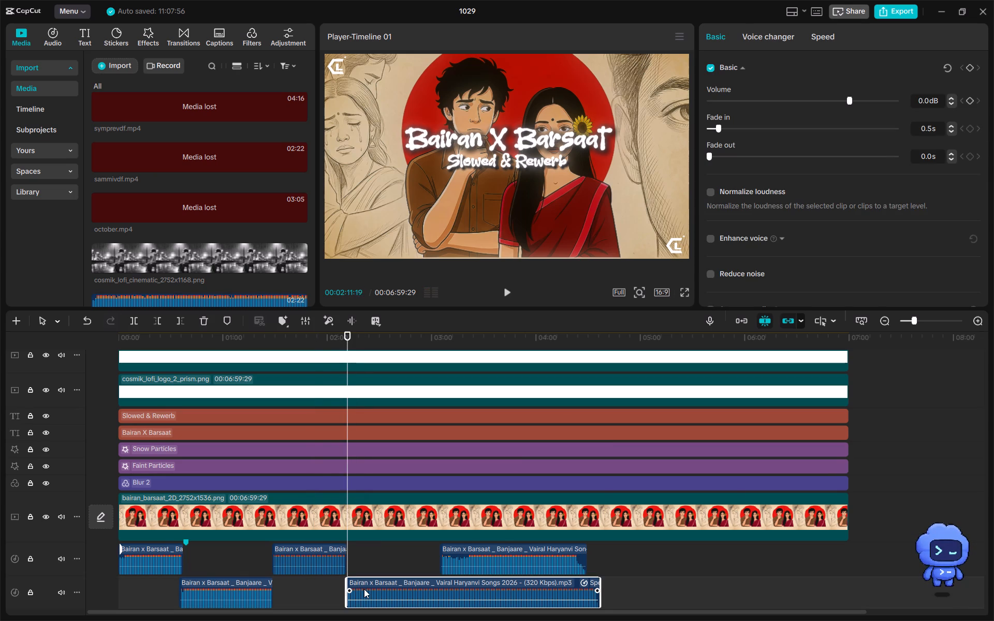
{"action": "key", "text": "Right"}
{"action": "key", "text": "Right"}
{"action": "key", "text": "q"}
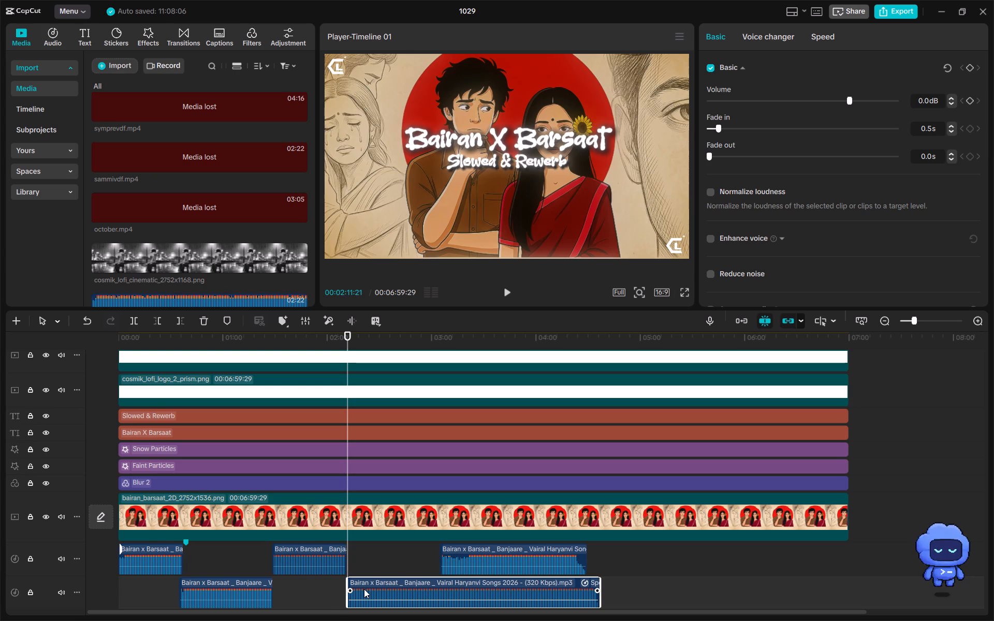
Move the trimmed 0.8X part to start at 00:02:10:26, 12 frames before the preceding upper-track part ends.
{"action": "left_click", "coordinate": [337, 583]}
{"action": "left_click", "coordinate": [340, 556]}
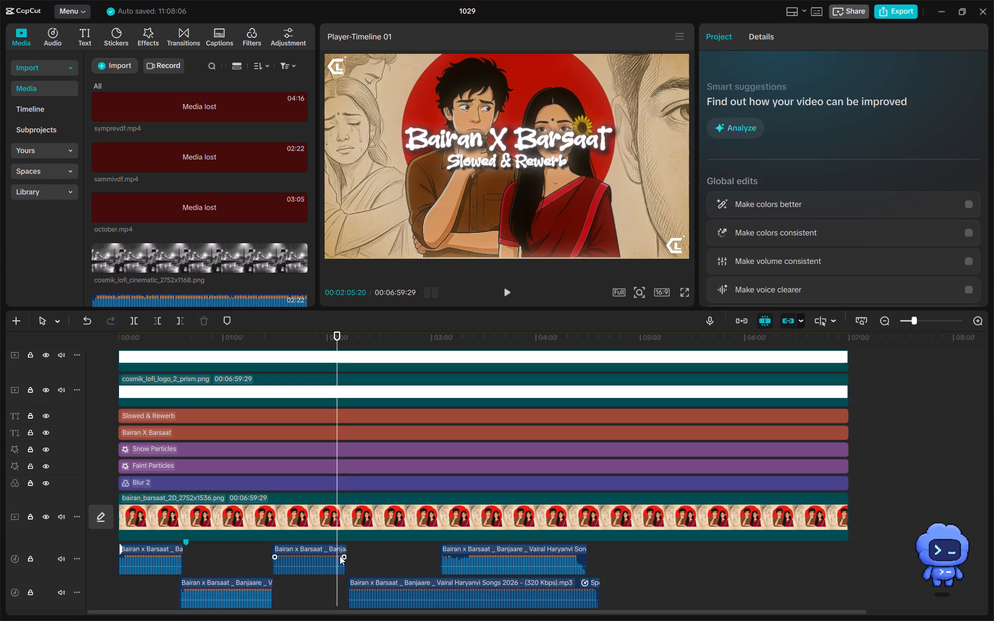
{"action": "key", "text": "Down"}
{"action": "left_click", "coordinate": [372, 584]}
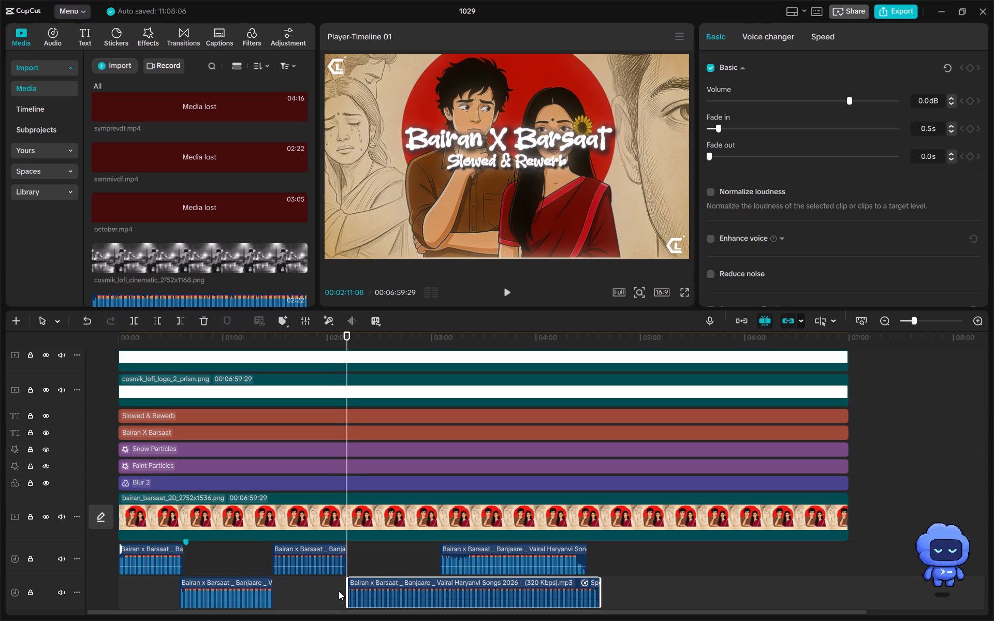
{"action": "key", "text": "Left"}
{"action": "key", "text": "Left"}
{"action": "key", "text": "Left"}
{"action": "key", "text": "Left"}
{"action": "key", "text": "Left"}
{"action": "key", "text": "Left"}
{"action": "key", "text": "Left"}
{"action": "key", "text": "Left"}
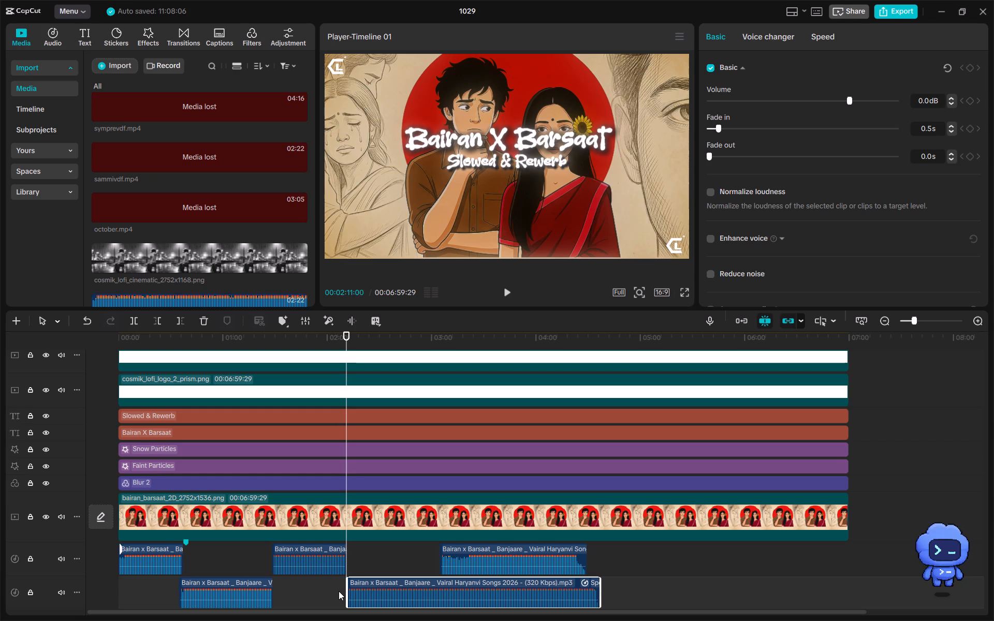
{"action": "key", "text": "Left"}
{"action": "key", "text": "Left"}
{"action": "key", "text": "Left"}
{"action": "key", "text": "Left"}
{"action": "left_click", "coordinate": [374, 586]}
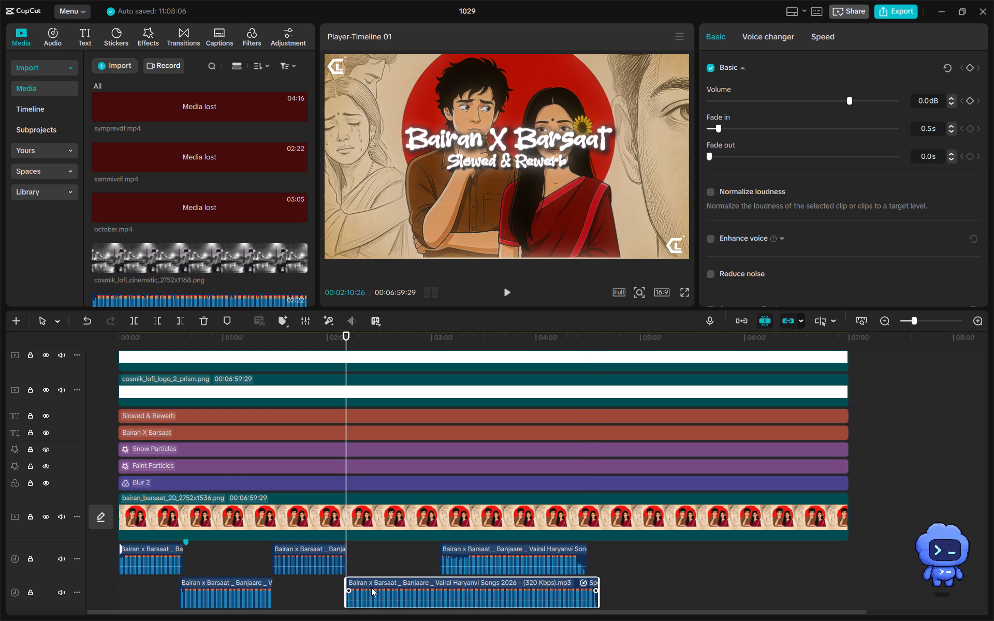
Play the transition into the 0.8X part from about 00:02:07 to check how the overlap sounds.
{"action": "left_click", "coordinate": [340, 584]}
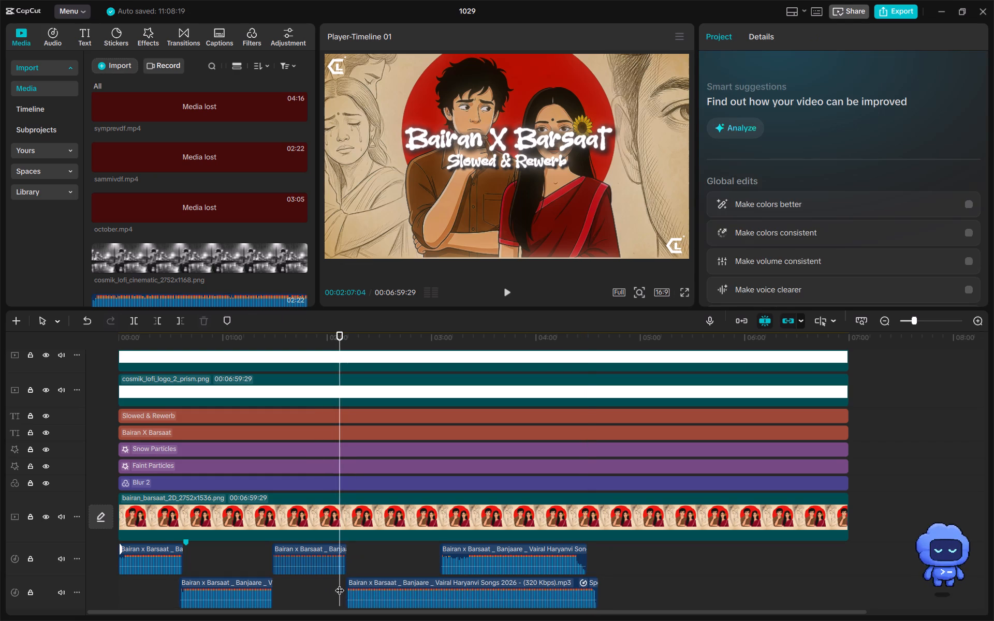
{"action": "key", "text": "space"}
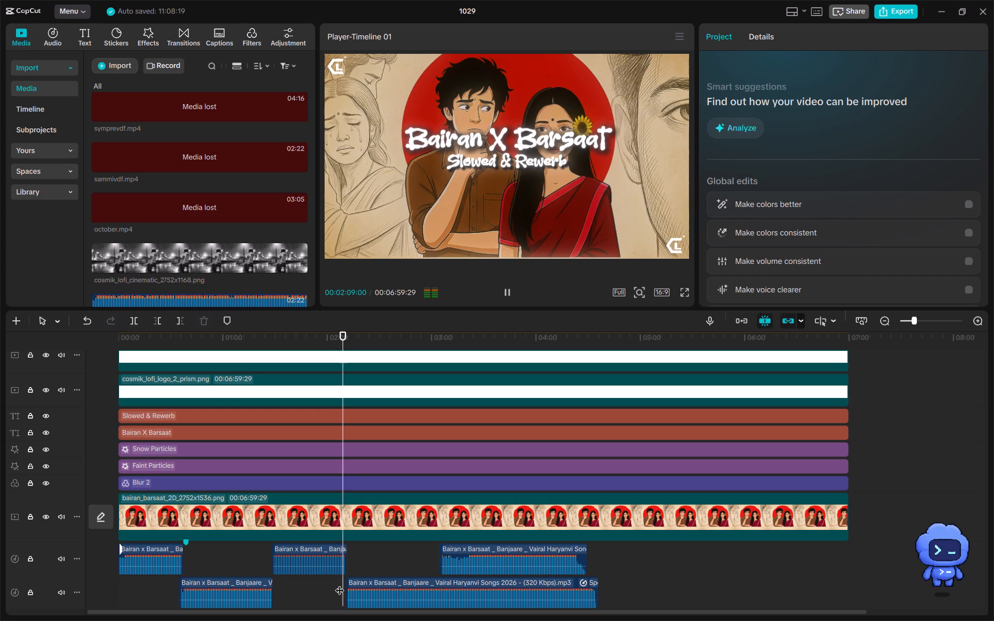
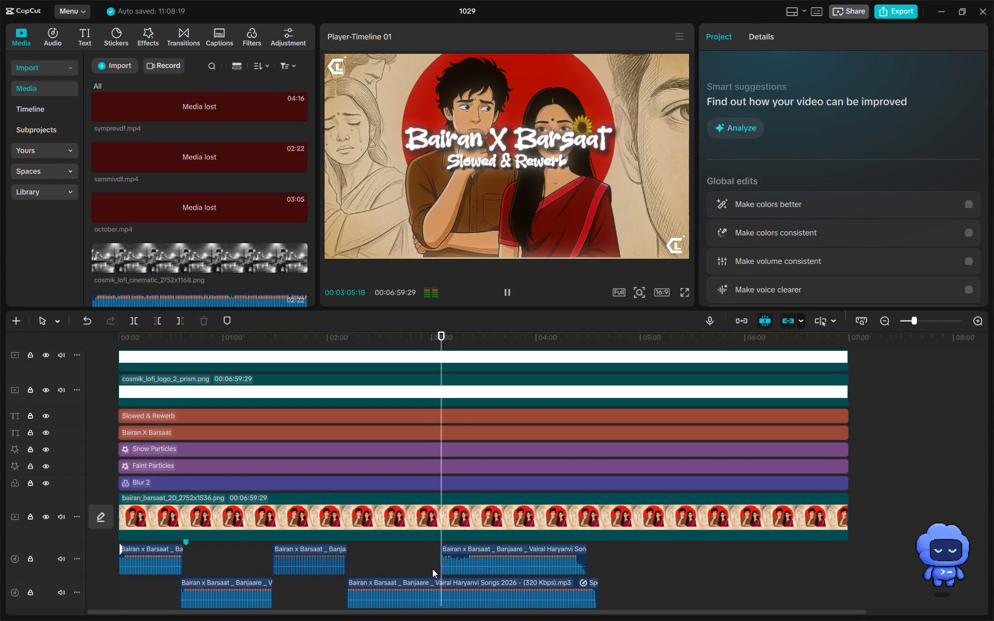
Split the 0.8X lower-track audio part at 00:03:03:13, finding the cut point by playing from about 00:03:00.
{"action": "left_click", "coordinate": [432, 569]}
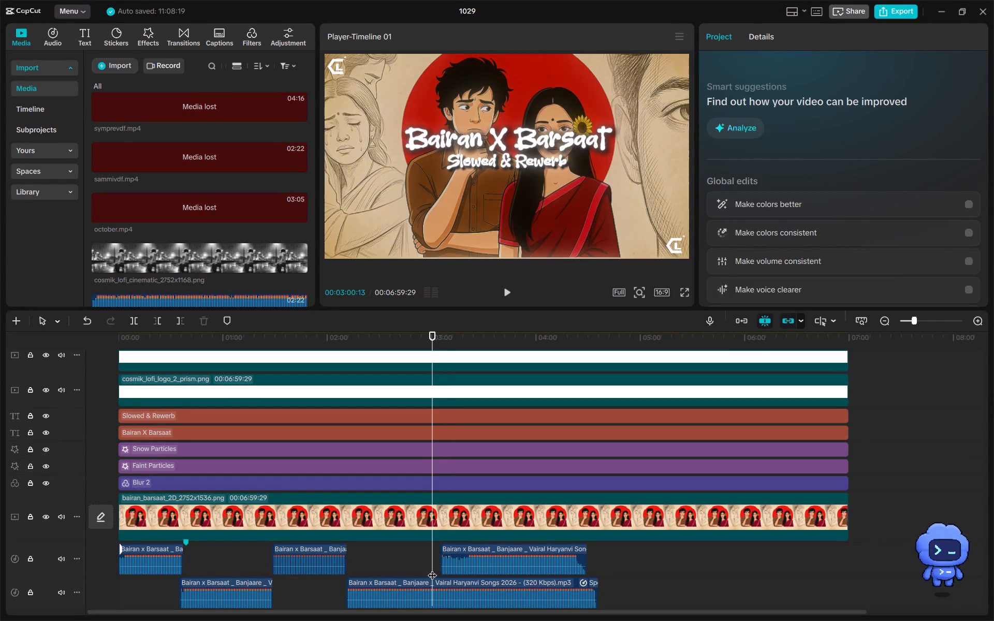
{"action": "key", "text": "space"}
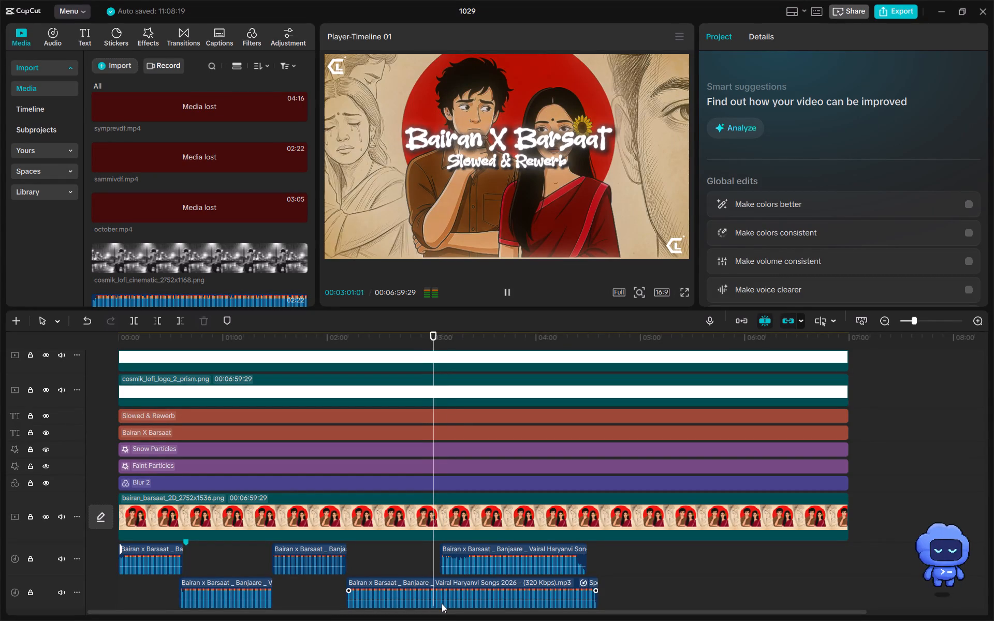
{"action": "key", "text": "space"}
{"action": "key", "text": "space"}
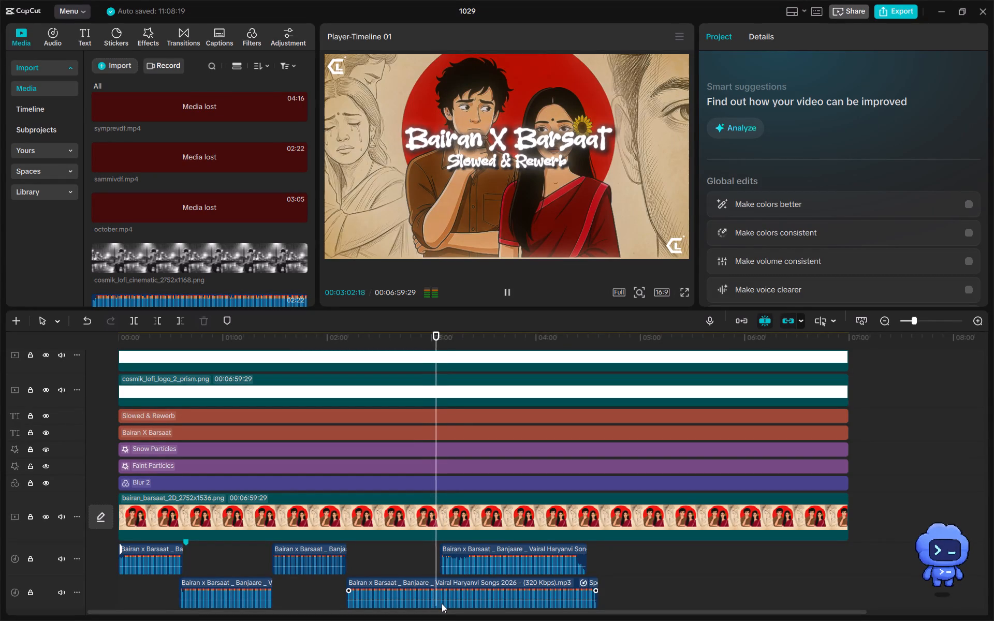
{"action": "key", "text": "space"}
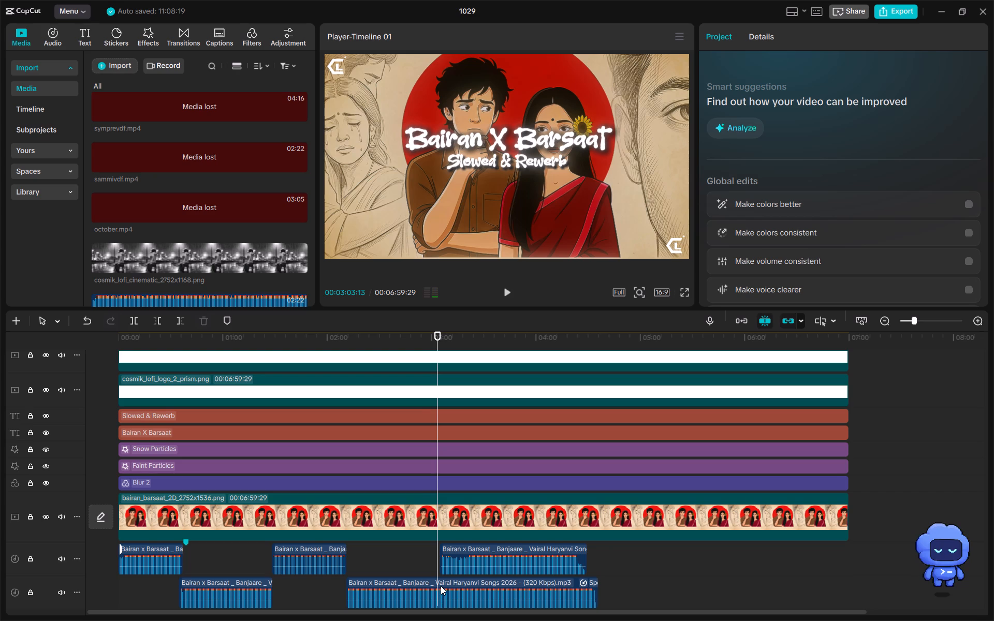
{"action": "left_click", "coordinate": [441, 586]}
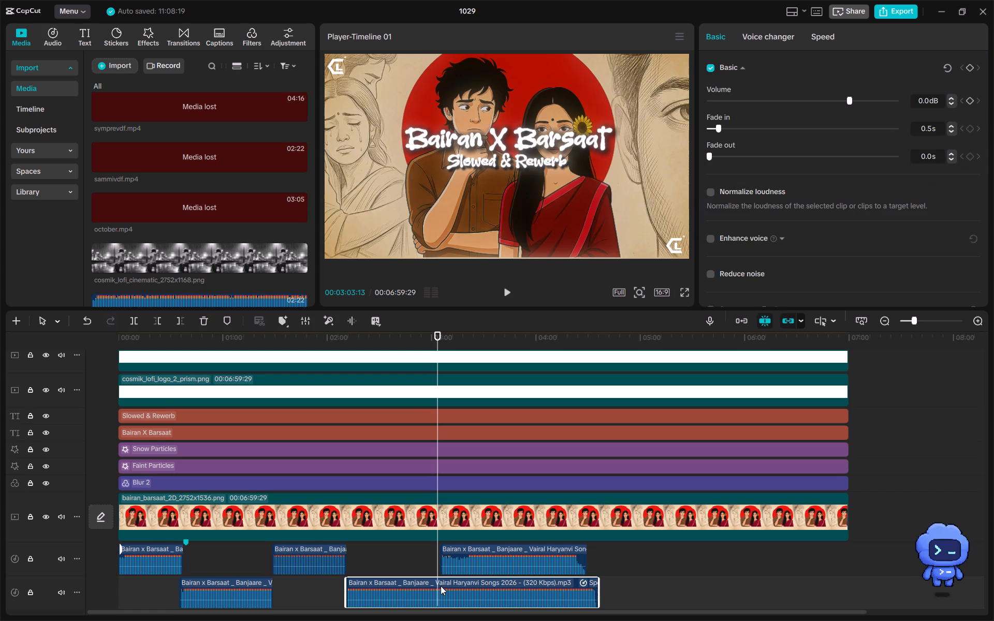
{"action": "key", "text": "ctrl+b"}
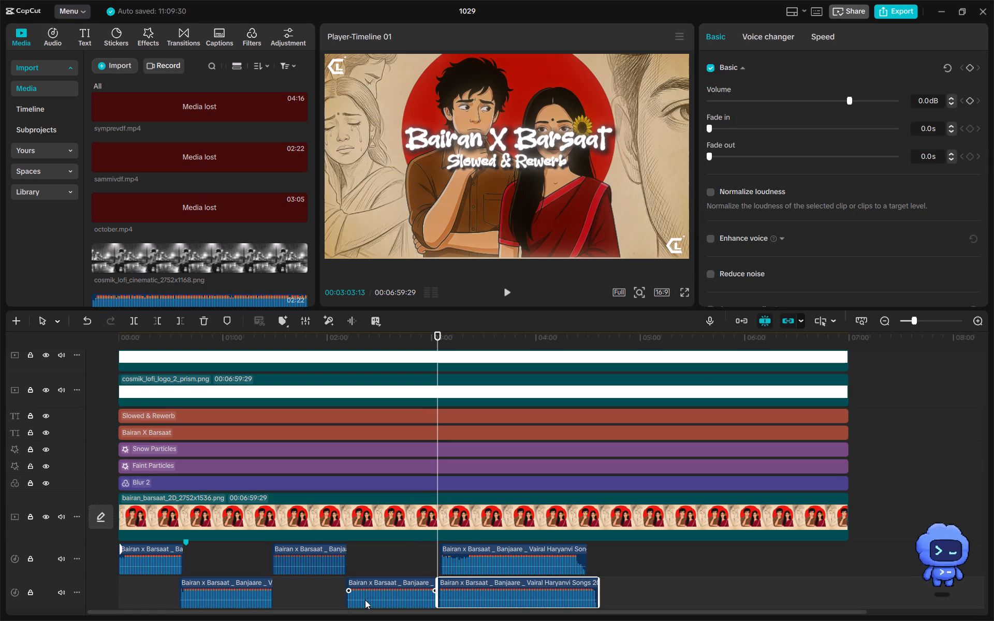
Set the fade-out of the first half of the split lower-track part to 0.4 s.
{"action": "left_click", "coordinate": [400, 583]}
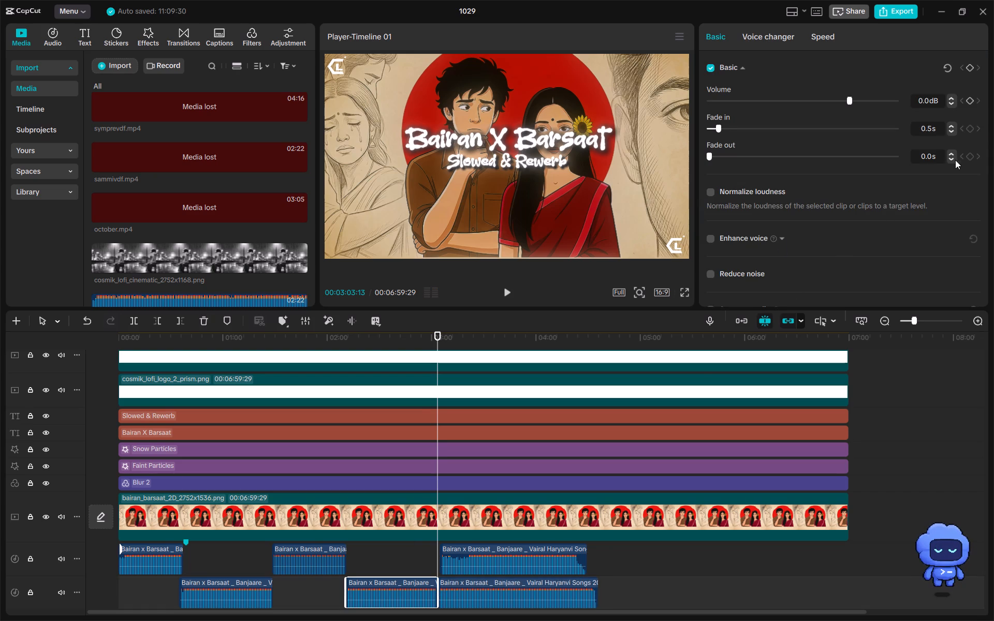
{"action": "left_click", "coordinate": [952, 158]}
{"action": "triple_click", "coordinate": [952, 152]}
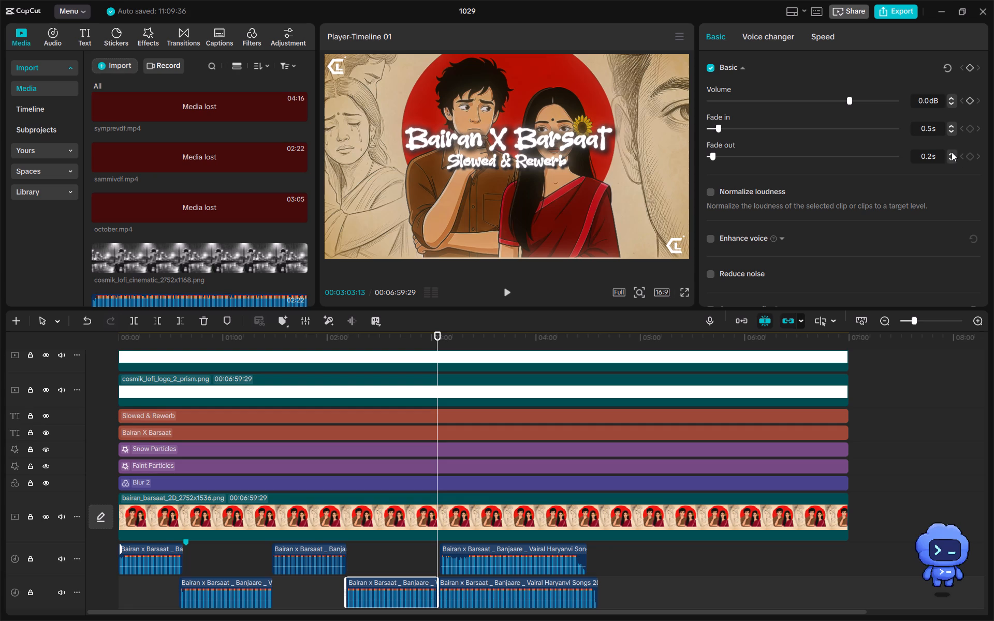
{"action": "left_click", "coordinate": [952, 152]}
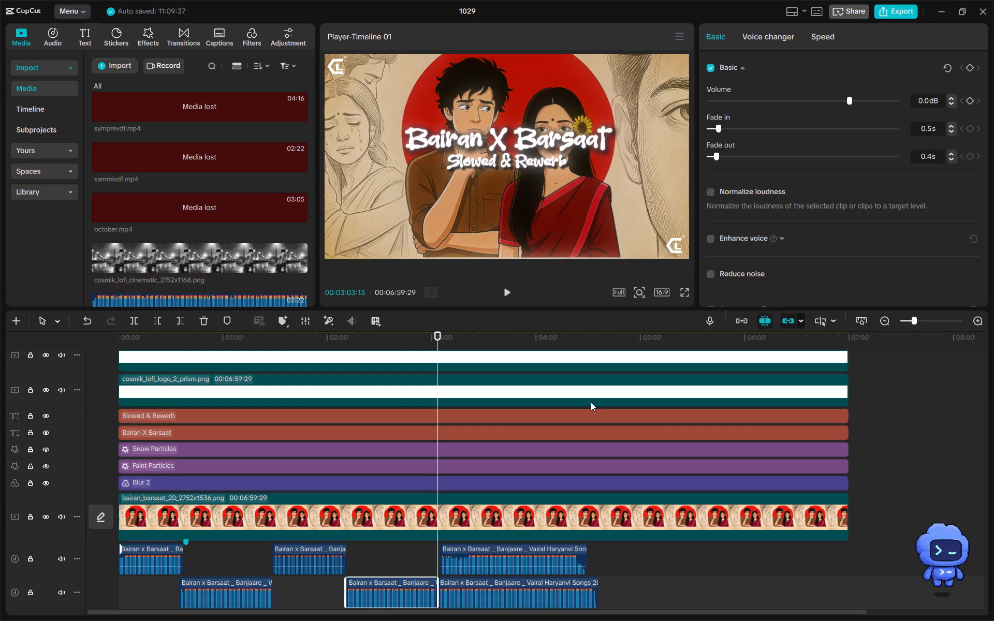
Move the second half of the split part farther along the lower track, starting at about 00:05:03.
{"action": "left_click_drag", "start_coordinate": [472, 587], "coordinate": [659, 584]}
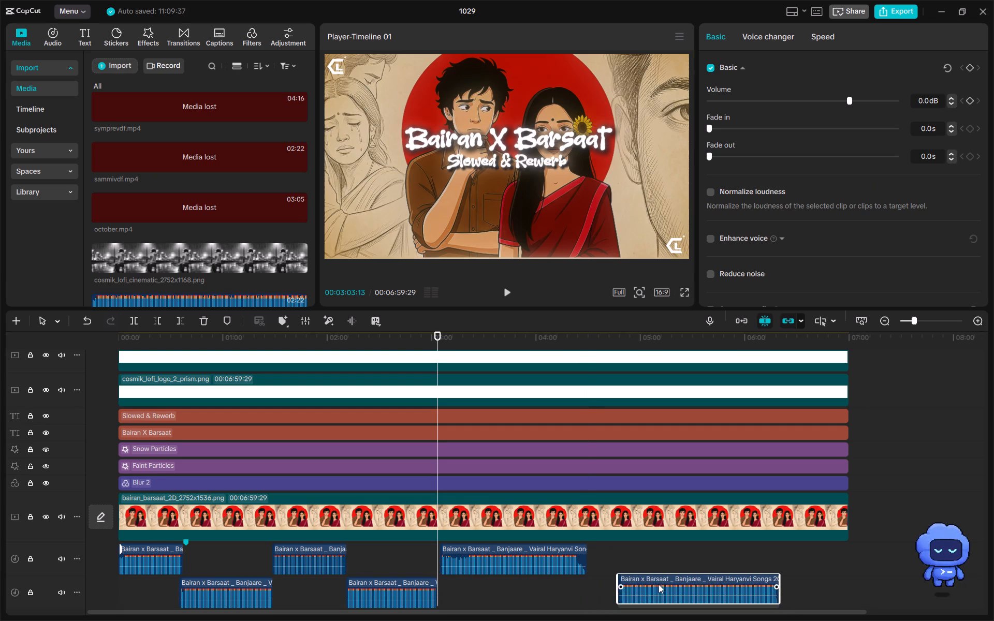
{"action": "left_click_drag", "start_coordinate": [659, 584], "coordinate": [677, 584]}
Move the last upper-track audio part to start at 00:03:03:13, where the shortened lower-track part ends.
{"action": "left_click", "coordinate": [535, 563]}
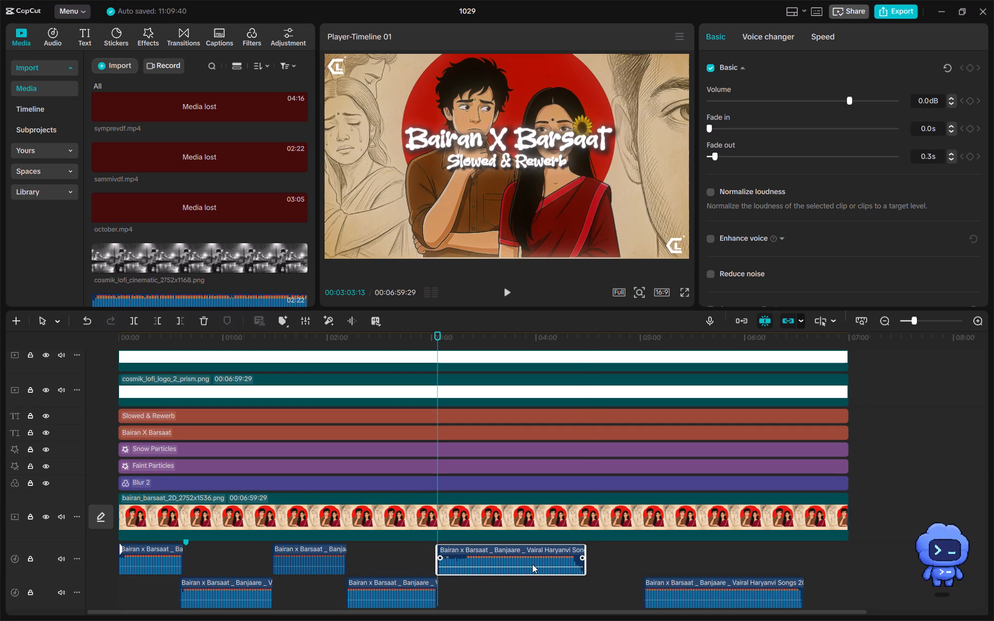
Play through the transition and trim the start of the last upper-track audio part to 00:03:20:02.
{"action": "left_click", "coordinate": [425, 560]}
{"action": "key", "text": "space"}
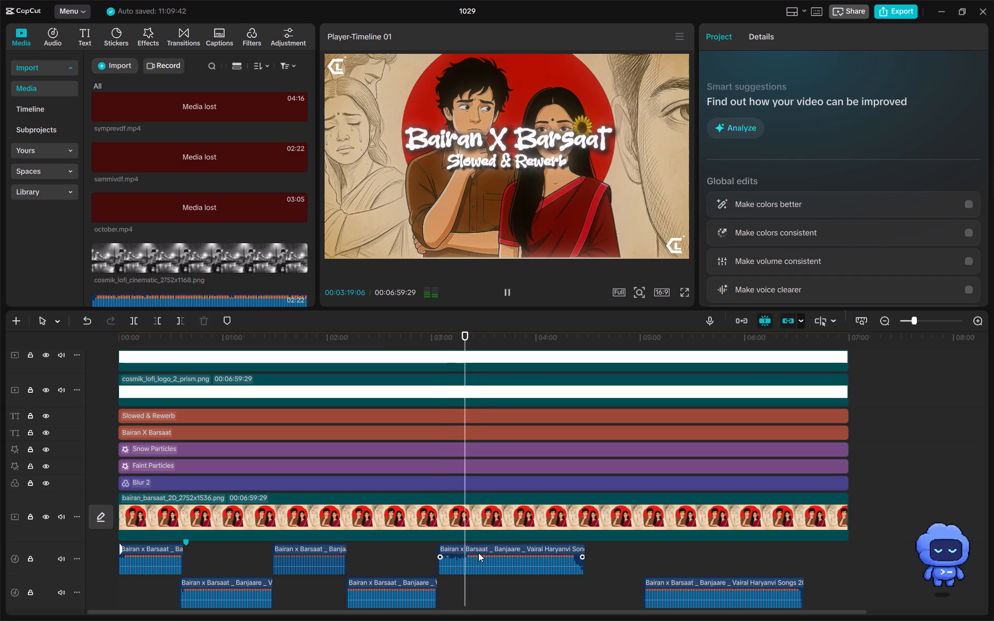
{"action": "key", "text": "Left"}
{"action": "key", "text": "Left"}
{"action": "key", "text": "Left"}
{"action": "key", "text": "Left"}
{"action": "key", "text": "Left"}
{"action": "key", "text": "Left"}
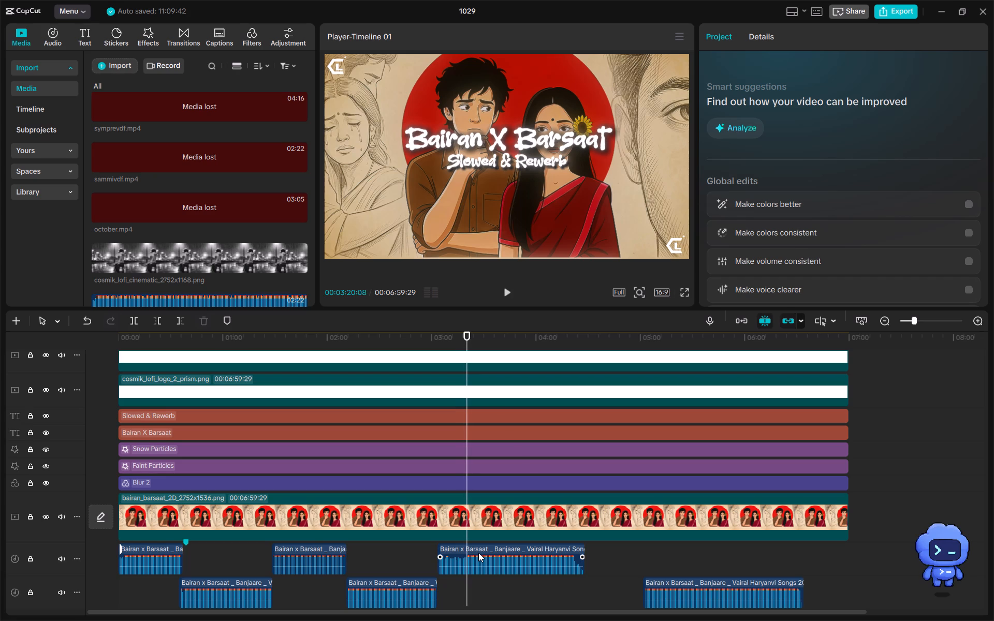
{"action": "key", "text": "Left"}
{"action": "key", "text": "Left"}
{"action": "key", "text": "Left"}
{"action": "key", "text": "Left"}
{"action": "key", "text": "Left"}
{"action": "key", "text": "Left"}
{"action": "left_click", "coordinate": [478, 553]}
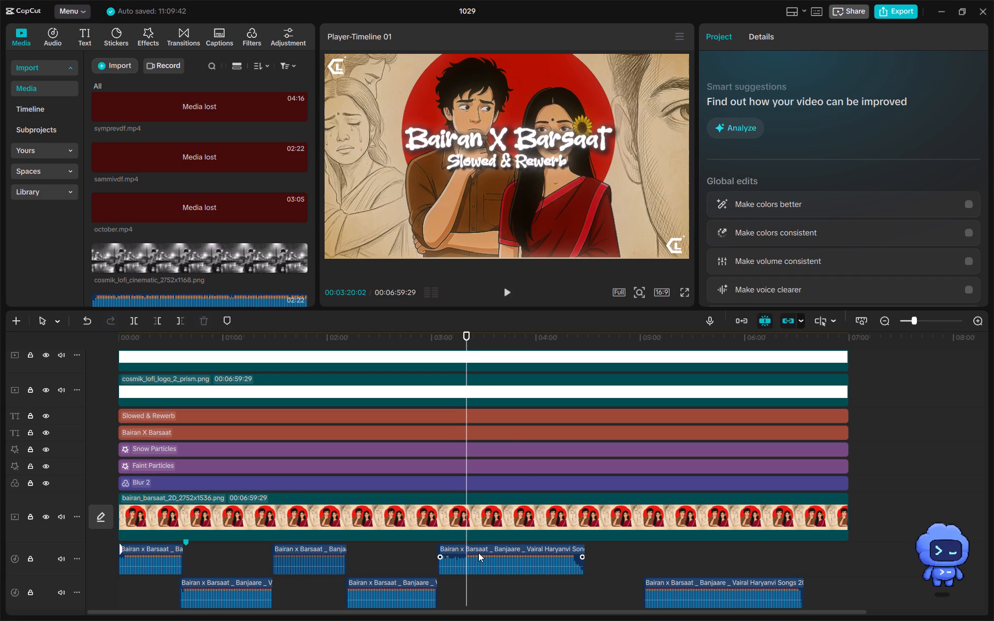
{"action": "key", "text": "q"}
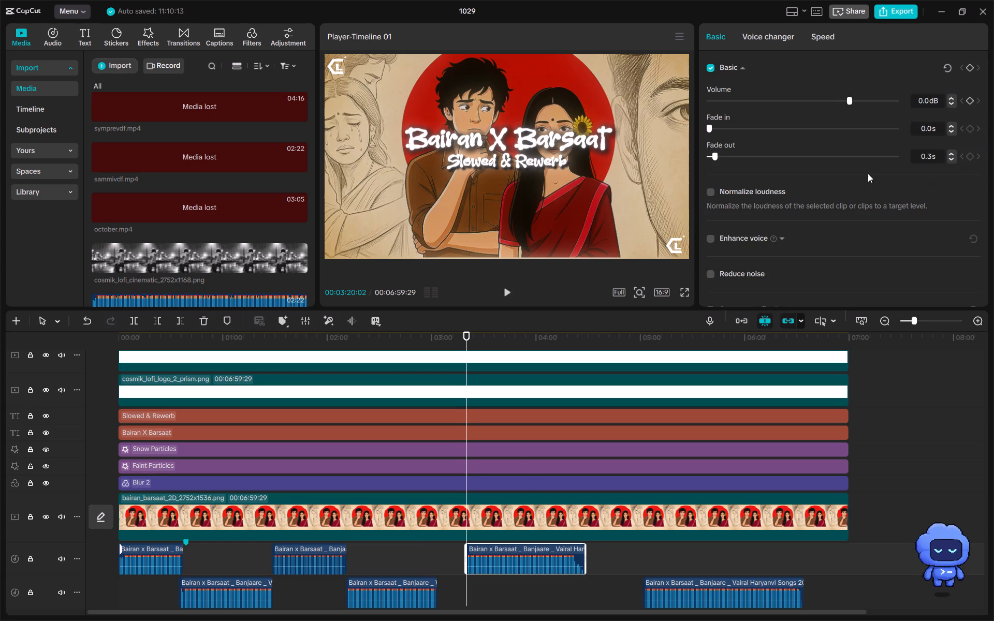
Set the fade-in of the trimmed upper-track audio part to 0.3 s.
{"action": "left_click", "coordinate": [953, 126]}
{"action": "double_click", "coordinate": [953, 126]}
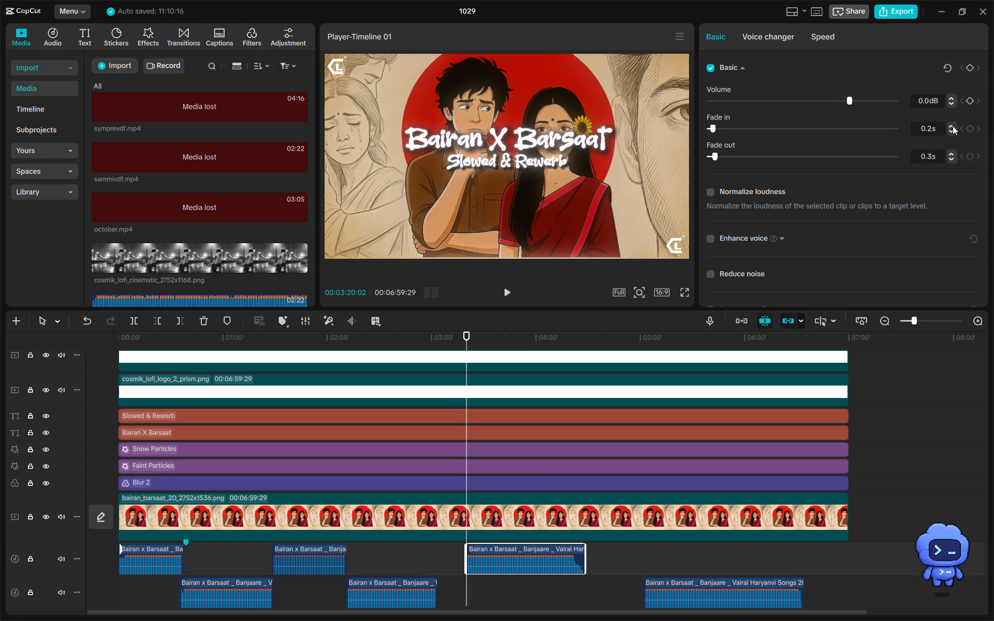
Move the trimmed upper-track part to start at 00:03:03:07, 6 frames before the preceding lower-track part ends.
{"action": "left_click", "coordinate": [435, 562]}
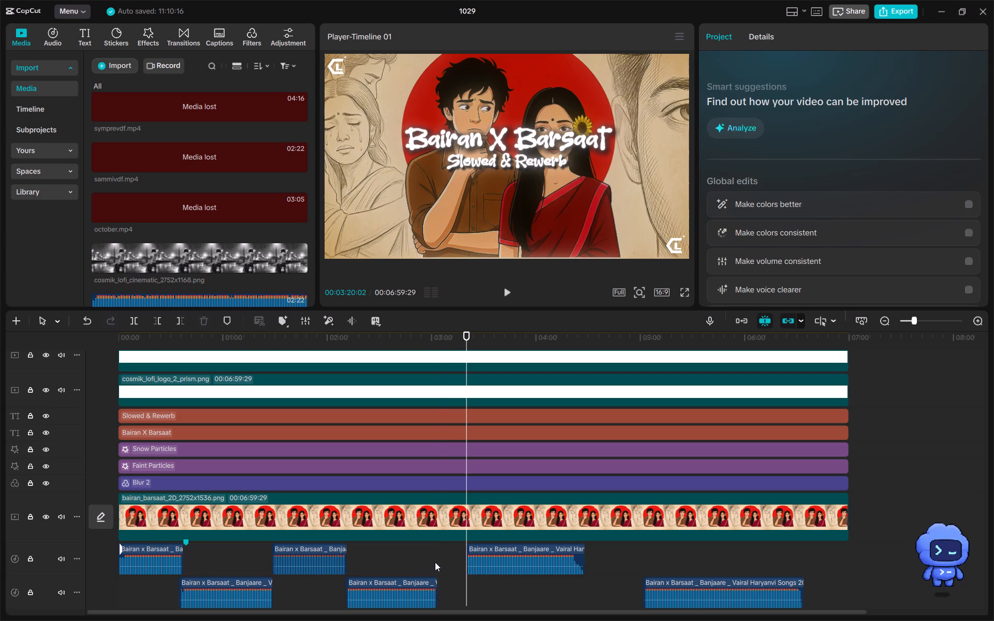
{"action": "left_click", "coordinate": [417, 594]}
{"action": "left_click", "coordinate": [421, 555]}
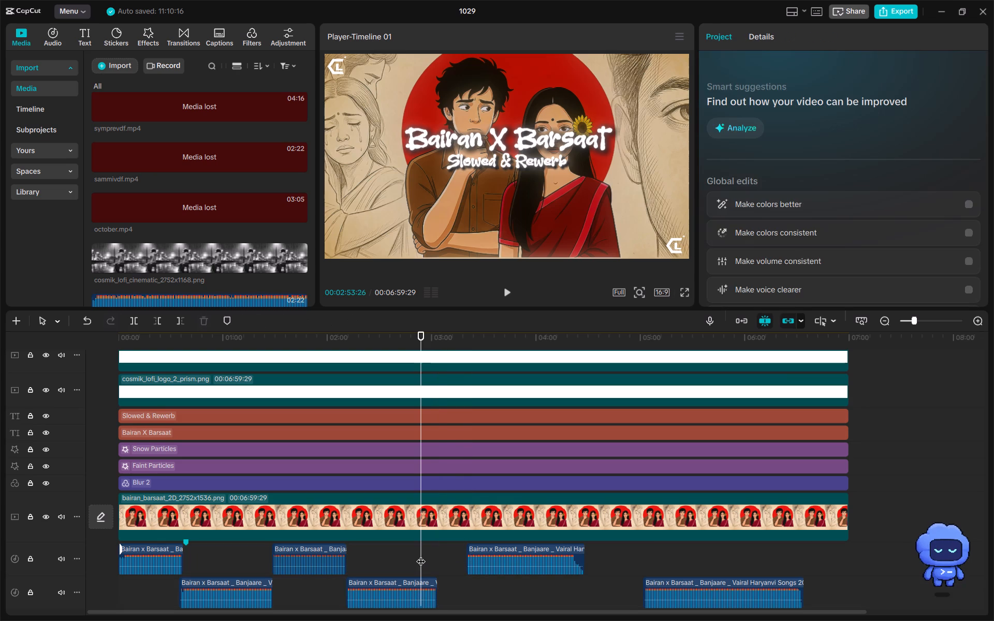
{"action": "left_click", "coordinate": [425, 594]}
{"action": "key", "text": "Down"}
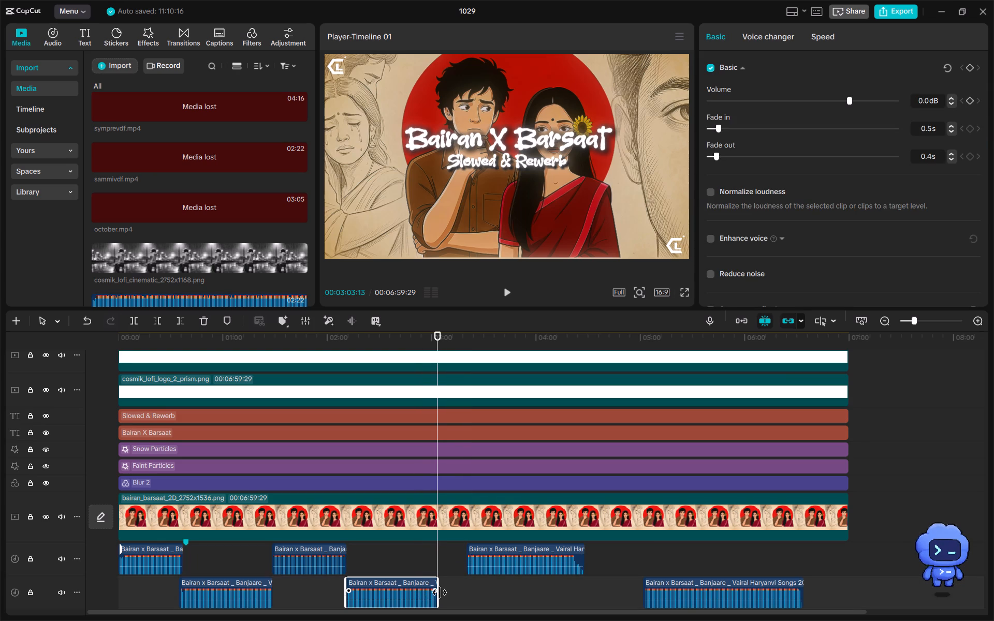
{"action": "key", "text": "Left"}
{"action": "key", "text": "Left"}
{"action": "key", "text": "Left"}
{"action": "key", "text": "Left"}
{"action": "key", "text": "Left"}
{"action": "key", "text": "Left"}
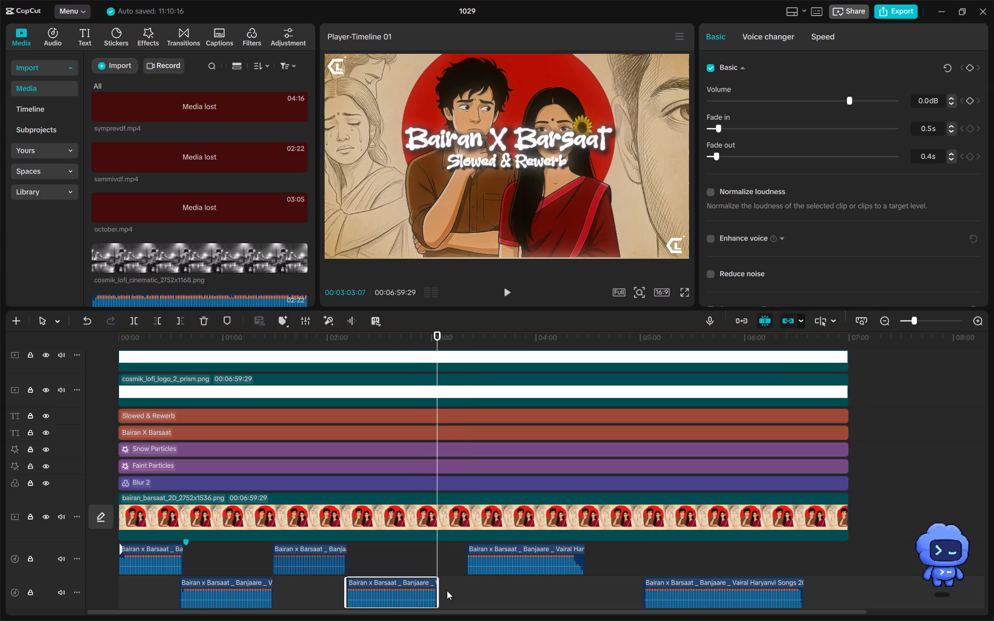
{"action": "left_click_drag", "start_coordinate": [495, 552], "coordinate": [466, 552]}
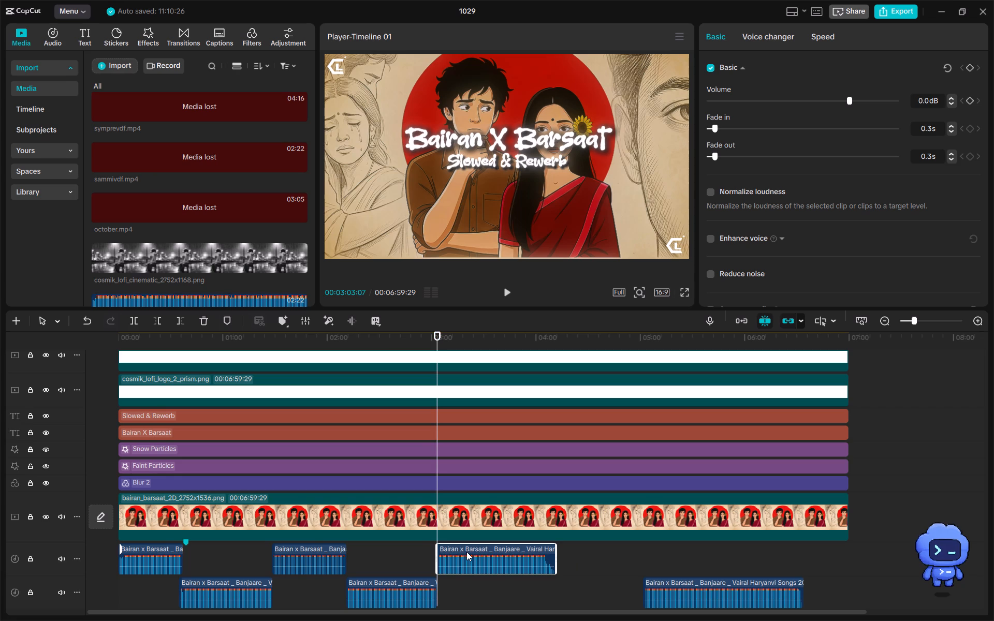
Play the overlap from just before it, and set the fade-in of the upper-track part starting at 00:03:03:07 to 0.5 s.
{"action": "left_click", "coordinate": [423, 558]}
{"action": "key", "text": "space"}
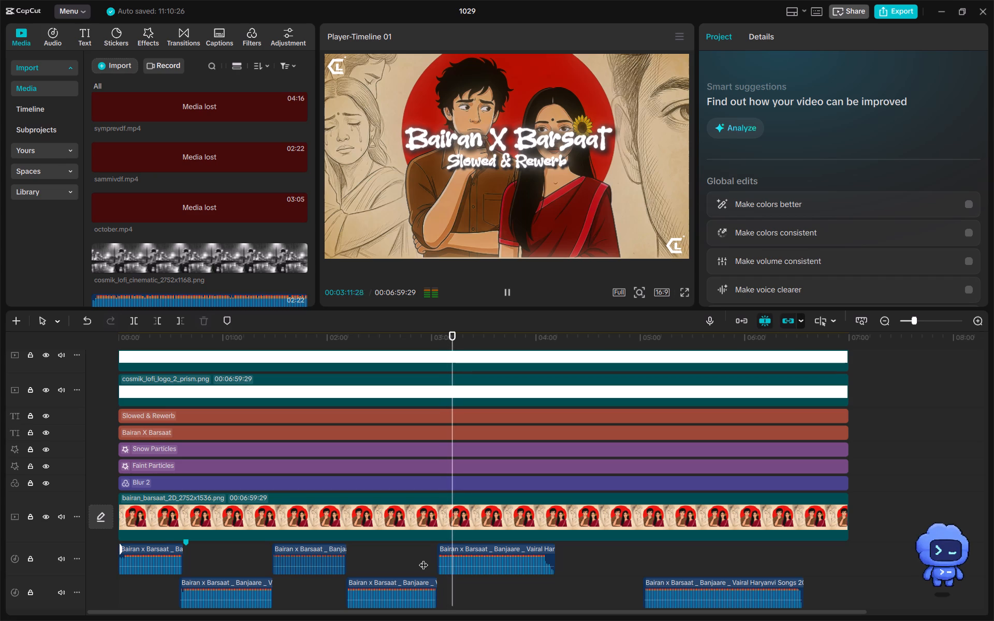
{"action": "left_click", "coordinate": [447, 558]}
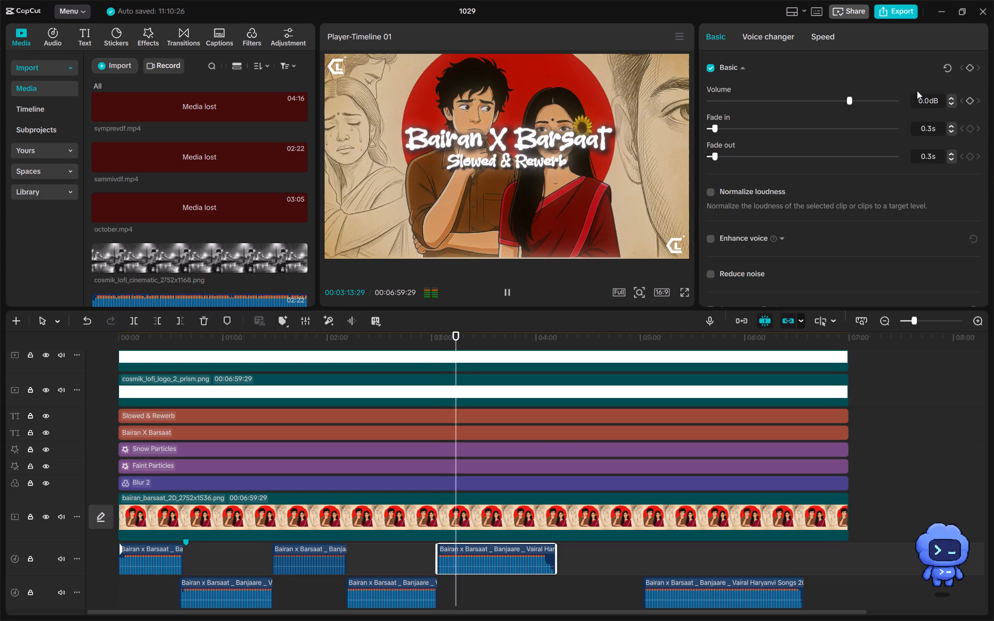
{"action": "double_click", "coordinate": [953, 124]}
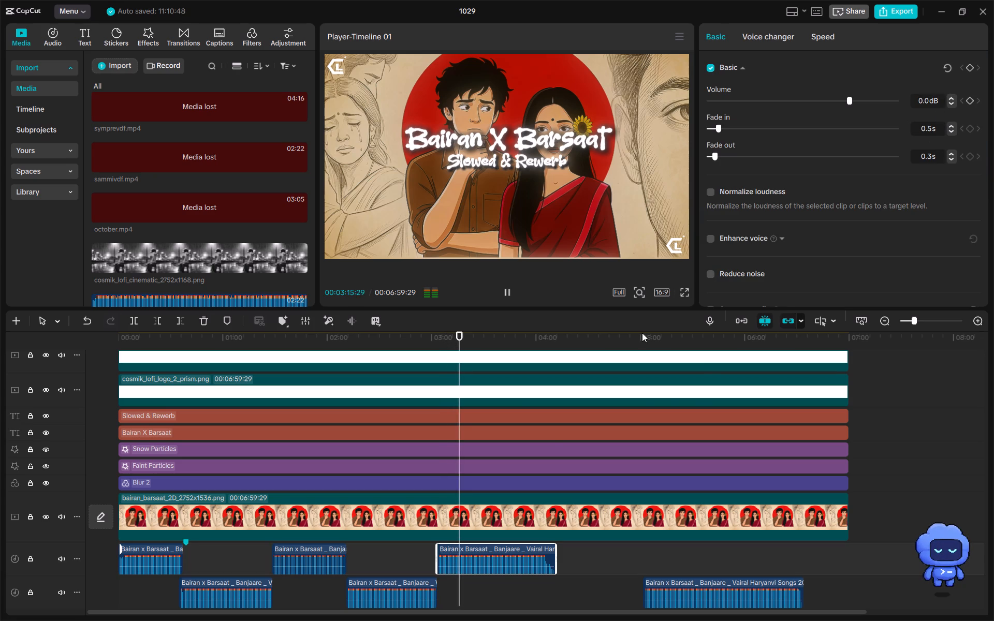
Set the fade-out of the lower-track part ending at 00:03:03:13 to 0.5 s and play the transition from 00:02:58:01.
{"action": "left_click", "coordinate": [425, 560]}
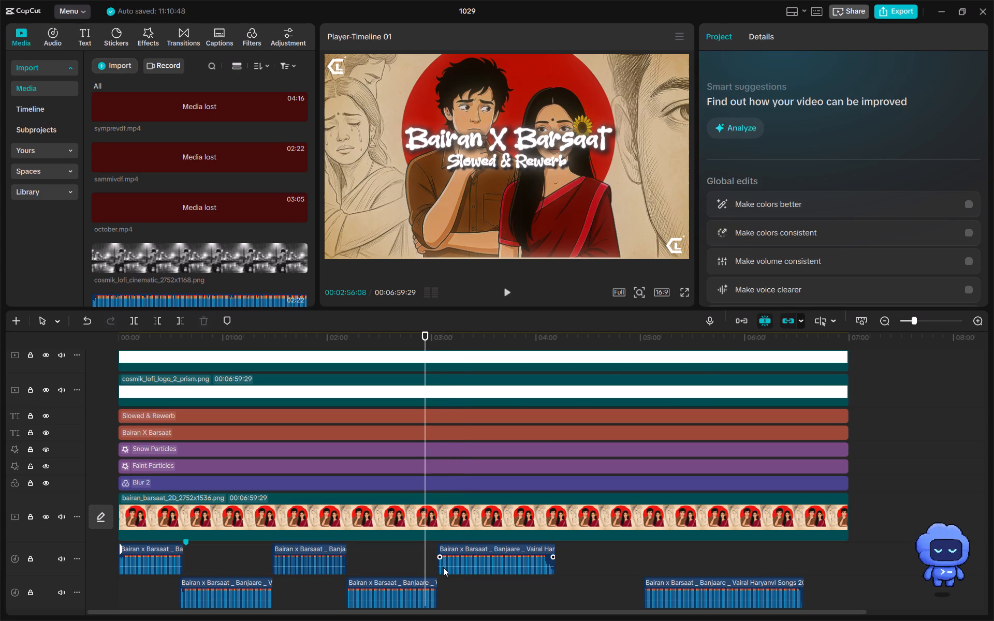
{"action": "left_click", "coordinate": [431, 589]}
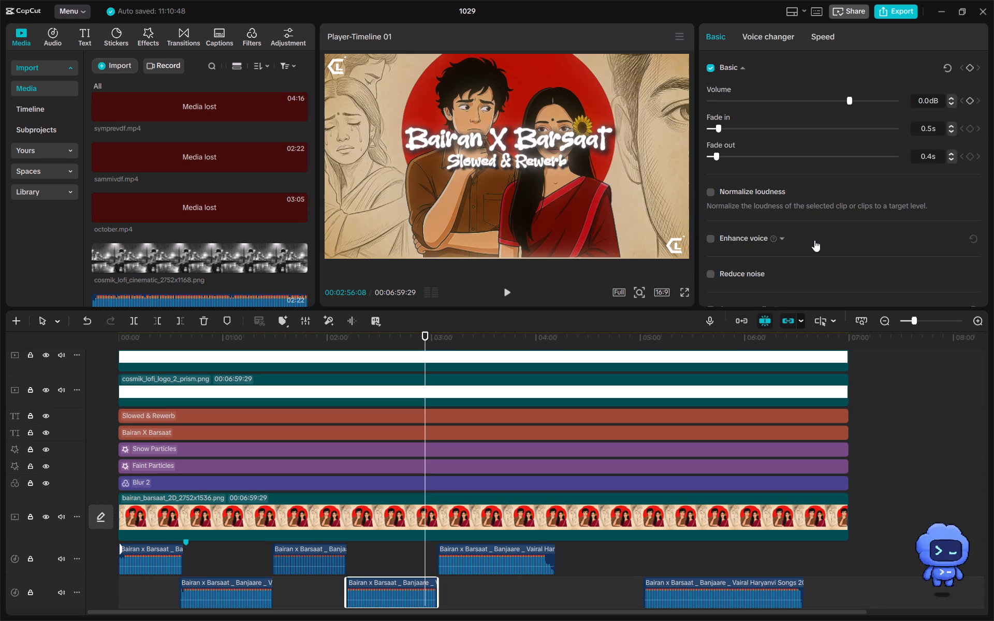
{"action": "left_click", "coordinate": [954, 153]}
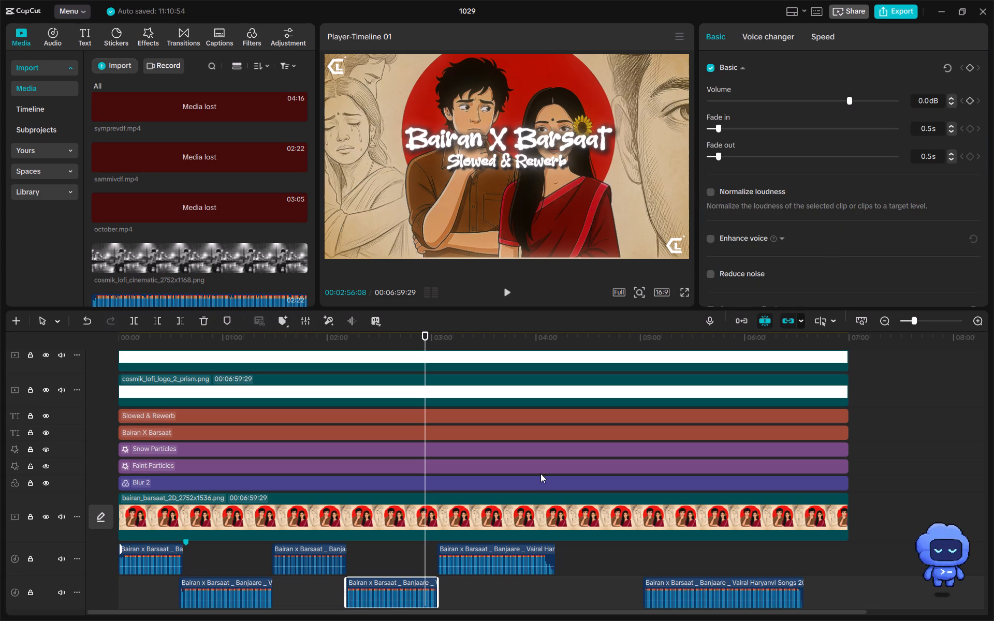
{"action": "left_click", "coordinate": [428, 561]}
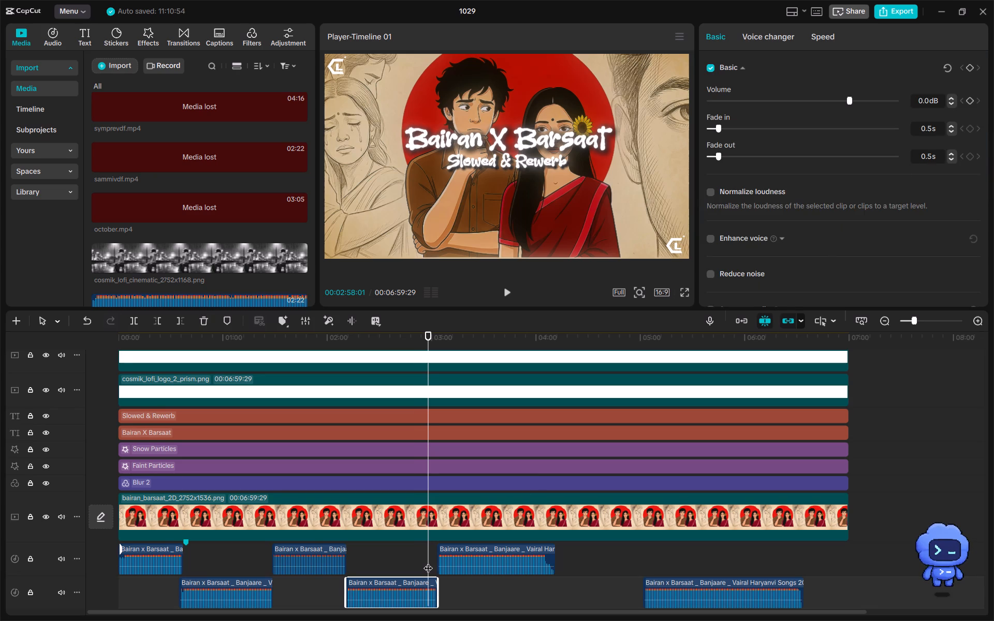
{"action": "key", "text": "space"}
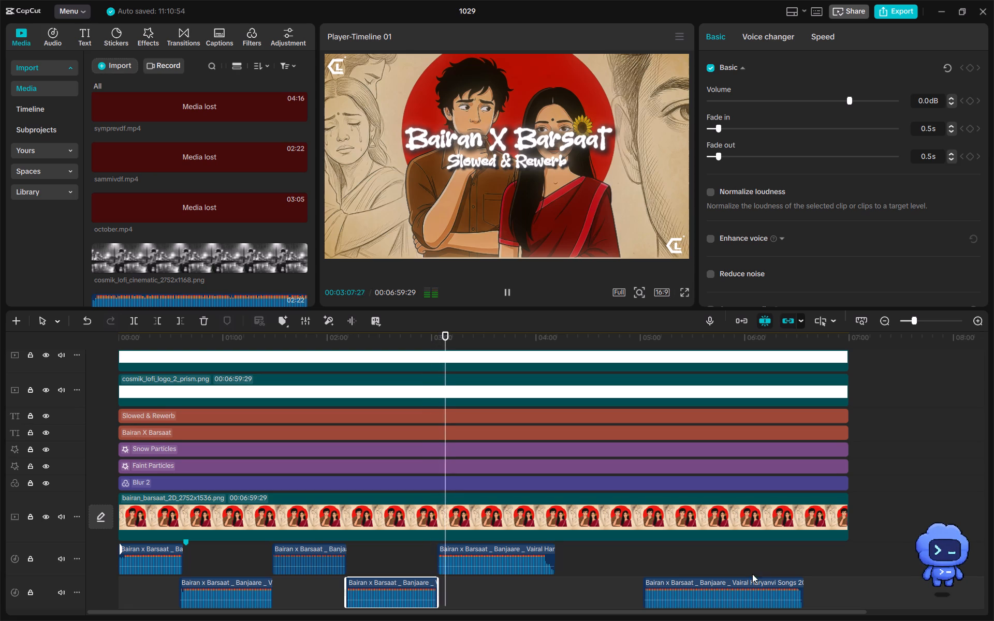
Move the remaining 0.8X piece from the lower track to the upper track, directly after the last upper-track part.
{"action": "left_click_drag", "start_coordinate": [726, 593], "coordinate": [642, 560]}
Play to find the cut point, and trim off the end of the upper-track part starting at 00:03:03:07 after 00:03:50:04.
{"action": "key", "text": "space"}
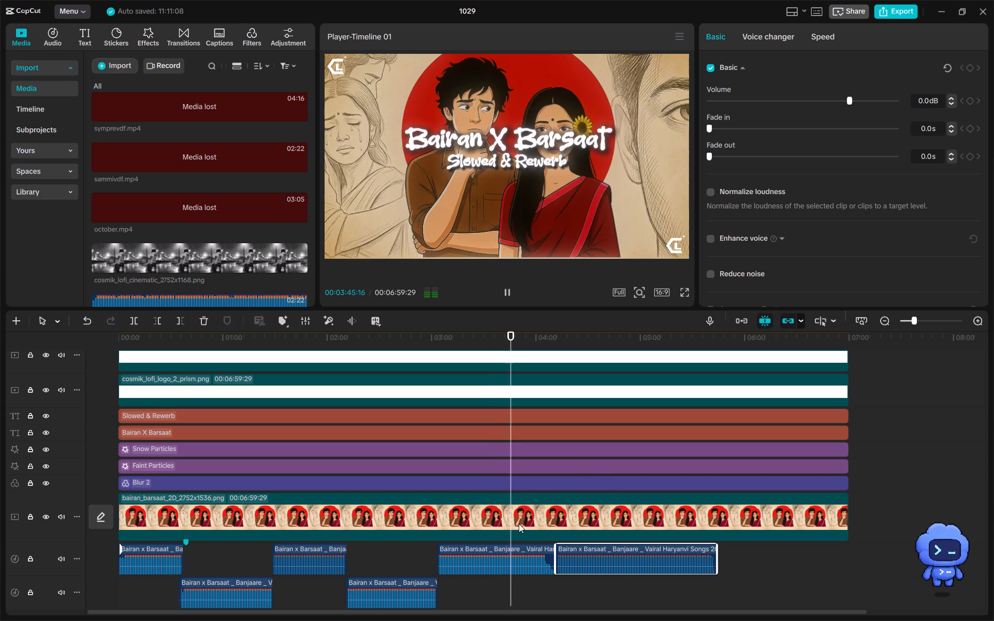
{"action": "left_click", "coordinate": [520, 567]}
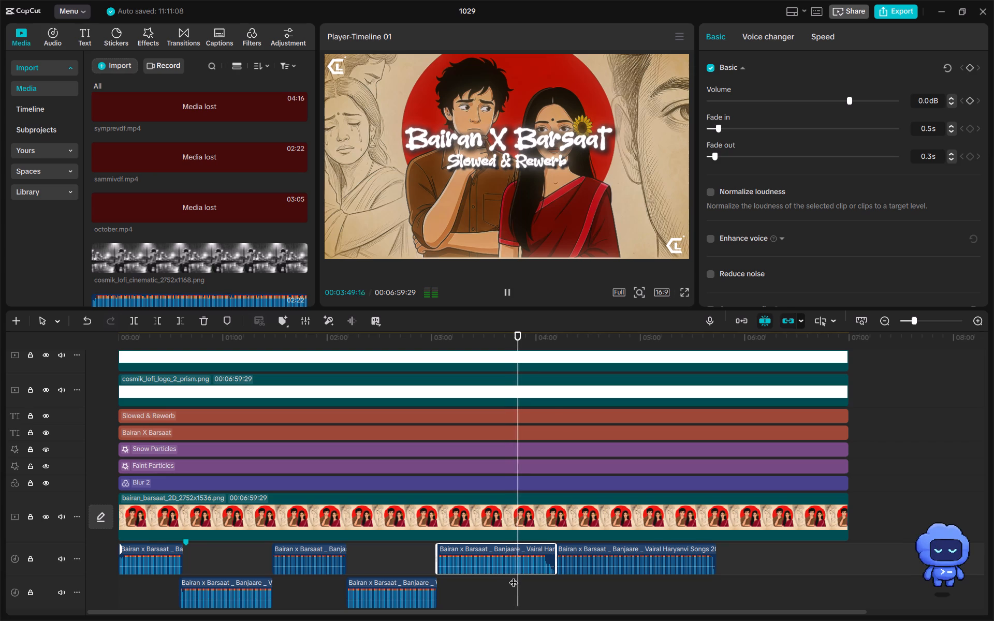
{"action": "left_click", "coordinate": [514, 576]}
{"action": "left_click", "coordinate": [505, 574]}
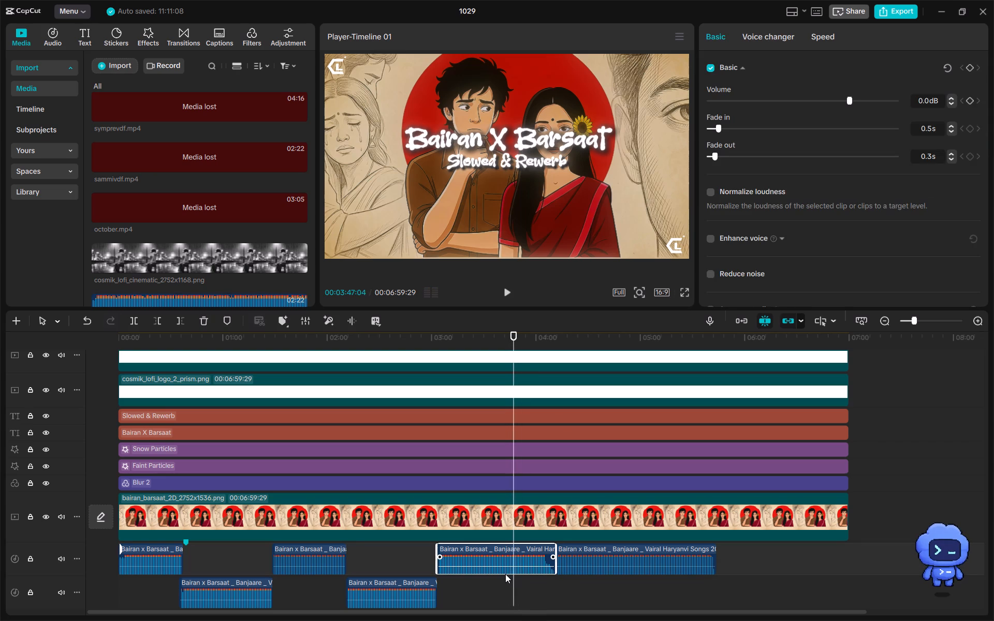
{"action": "left_click", "coordinate": [503, 580]}
{"action": "key", "text": "space"}
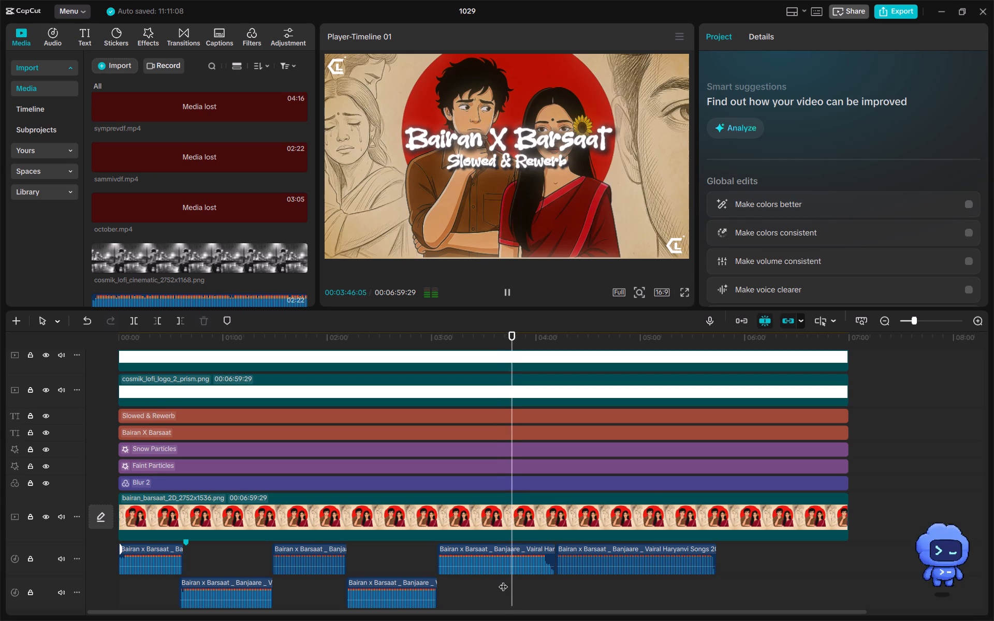
{"action": "key", "text": "space"}
{"action": "key", "text": "space"}
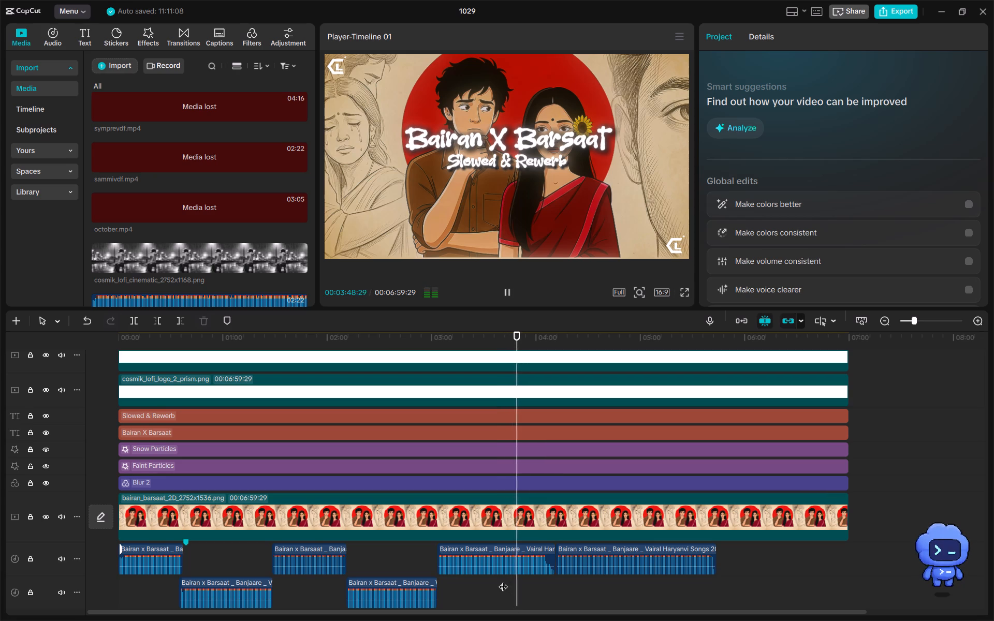
{"action": "key", "text": "space"}
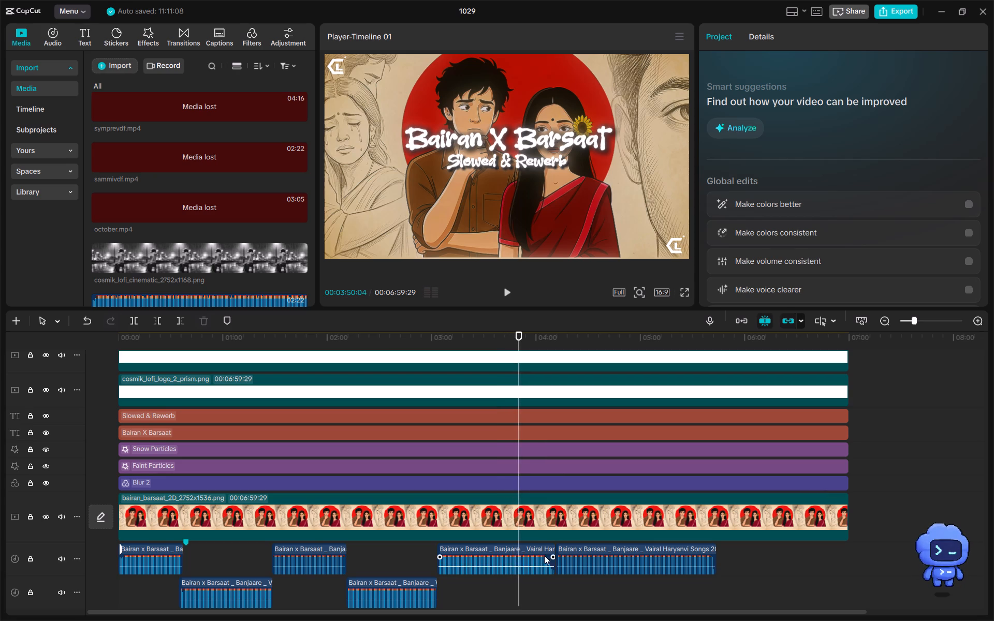
{"action": "left_click", "coordinate": [547, 552]}
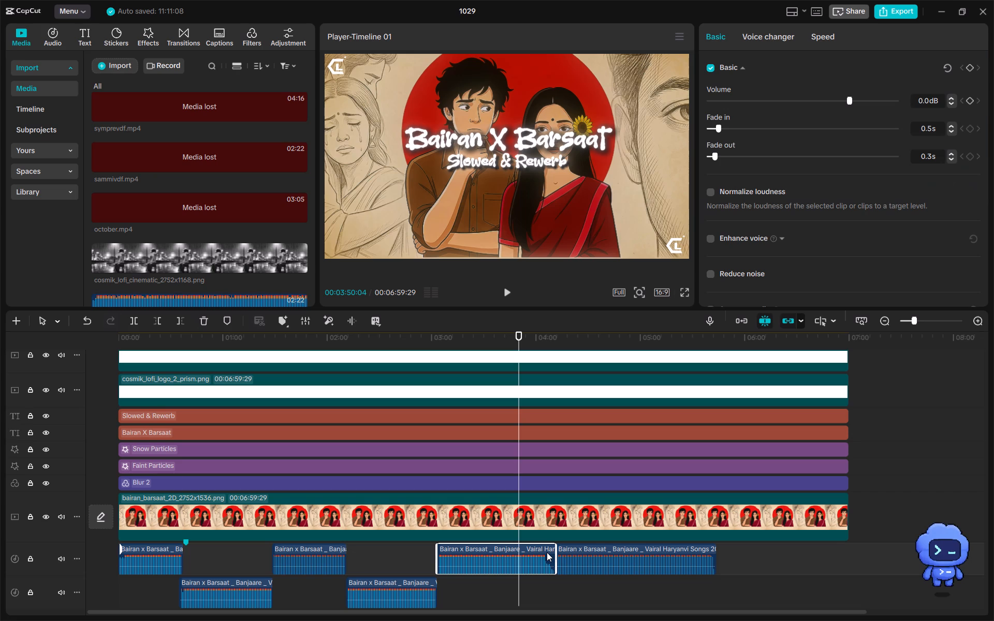
{"action": "key", "text": "w"}
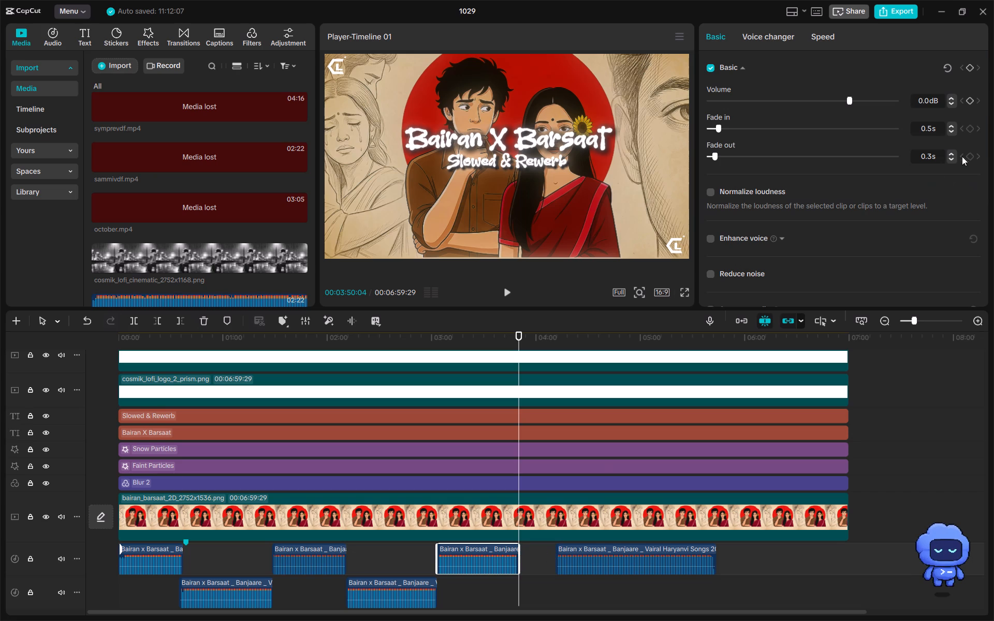
Set the fade-out of the trimmed upper-track part ending at 00:03:50:04 to 0.5 s.
{"action": "left_click", "coordinate": [949, 152]}
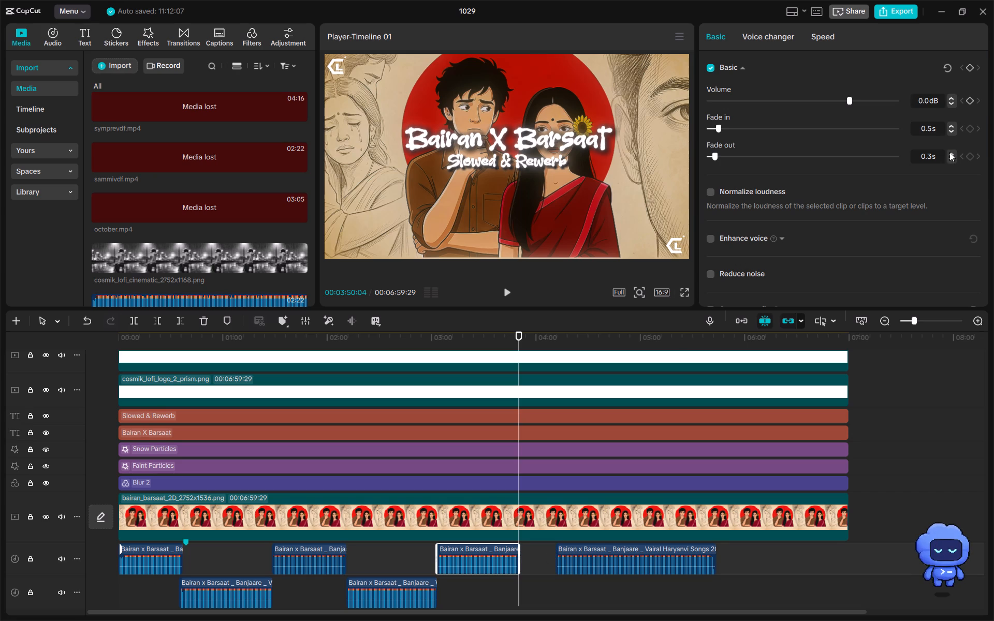
{"action": "left_click", "coordinate": [949, 152]}
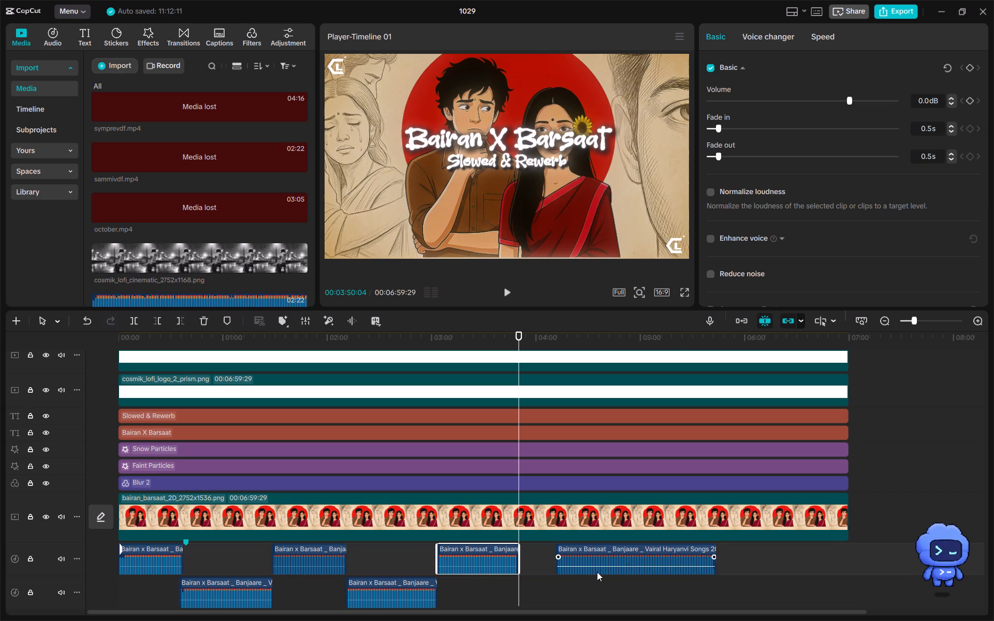
Move the last upper-track part back to start directly after the trimmed part at 00:03:50:04, and play the join.
{"action": "left_click_drag", "start_coordinate": [594, 559], "coordinate": [559, 556]}
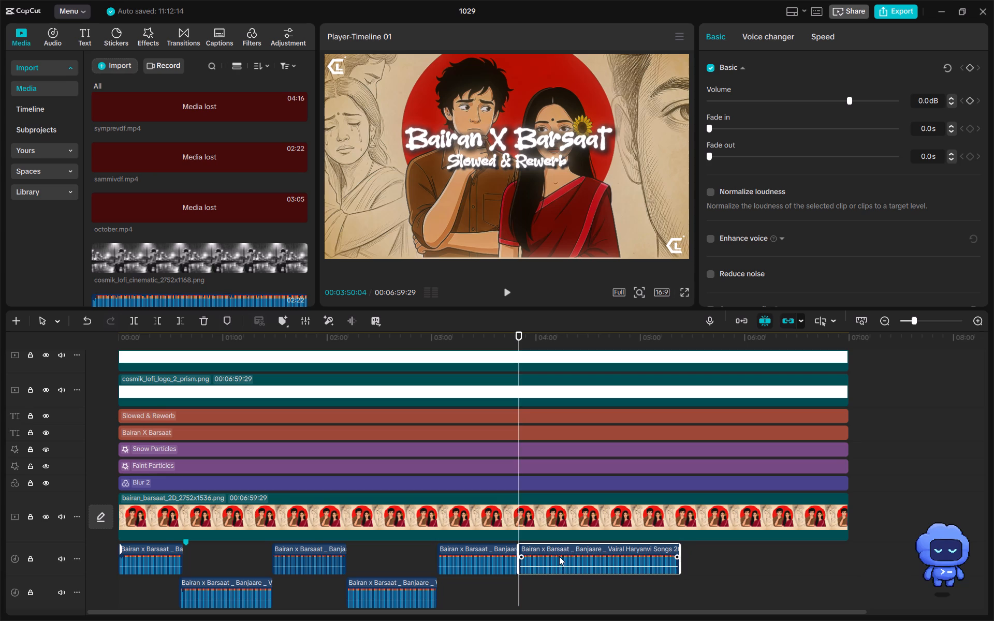
{"action": "left_click", "coordinate": [506, 581]}
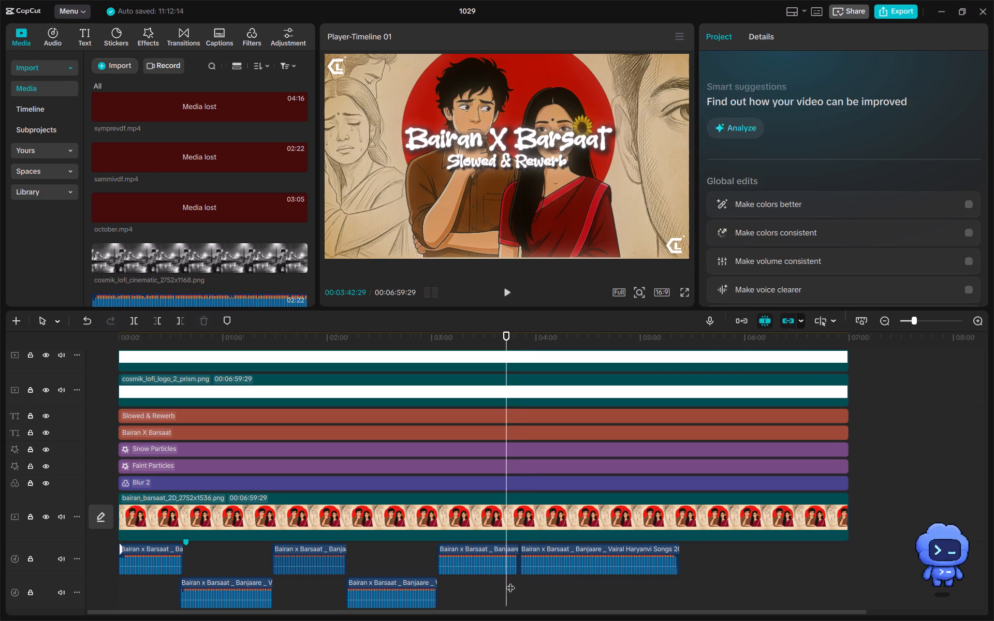
{"action": "left_click", "coordinate": [513, 580]}
{"action": "key", "text": "space"}
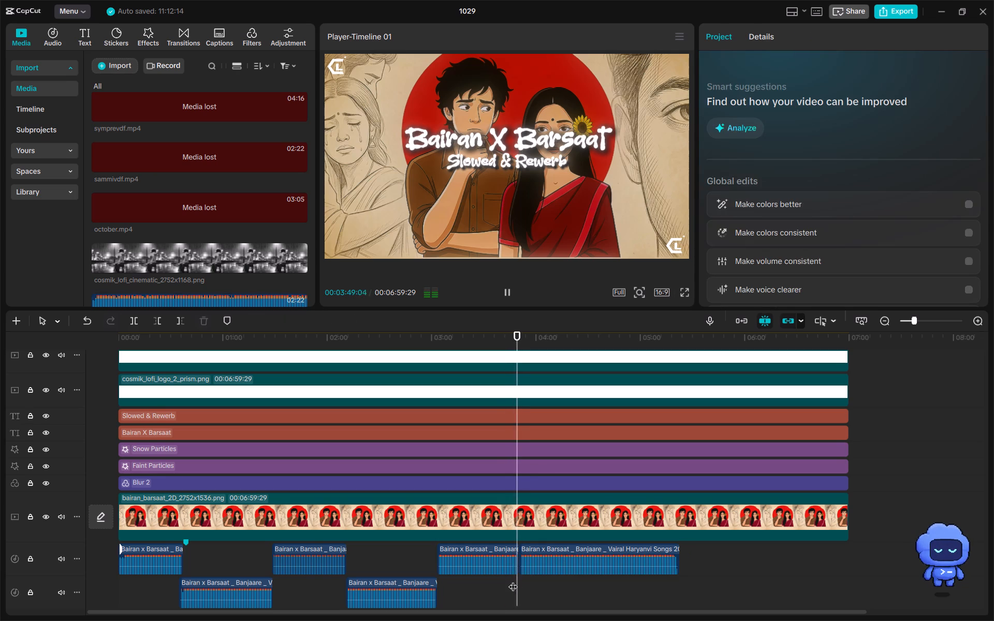
Set the fade-in of the last upper-track part to 0.5 s, and play the transition from just before it.
{"action": "left_click", "coordinate": [548, 565]}
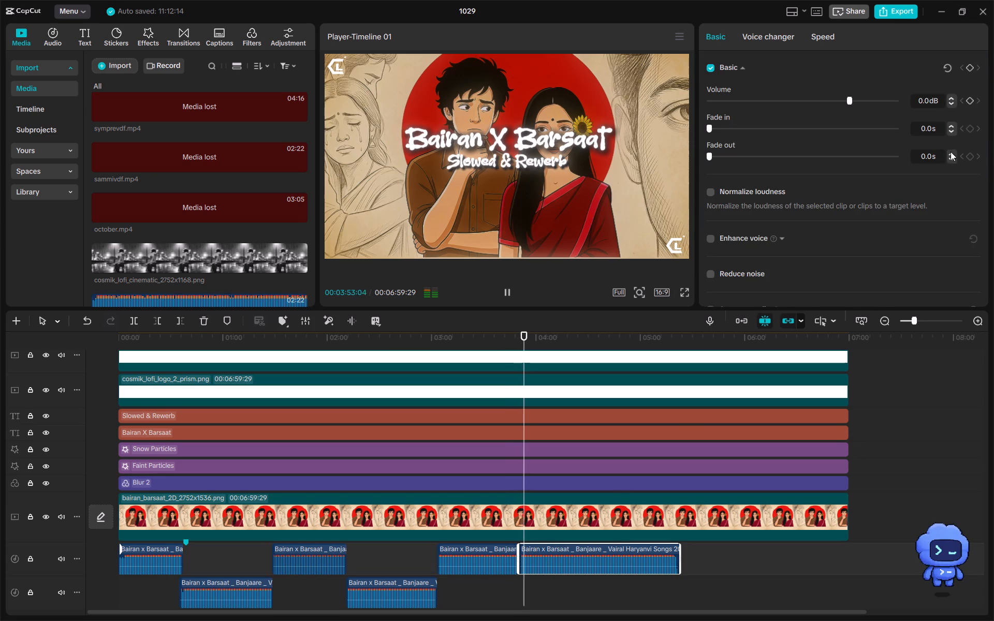
{"action": "triple_click", "coordinate": [951, 125]}
{"action": "left_click", "coordinate": [951, 125]}
{"action": "left_click", "coordinate": [951, 125]}
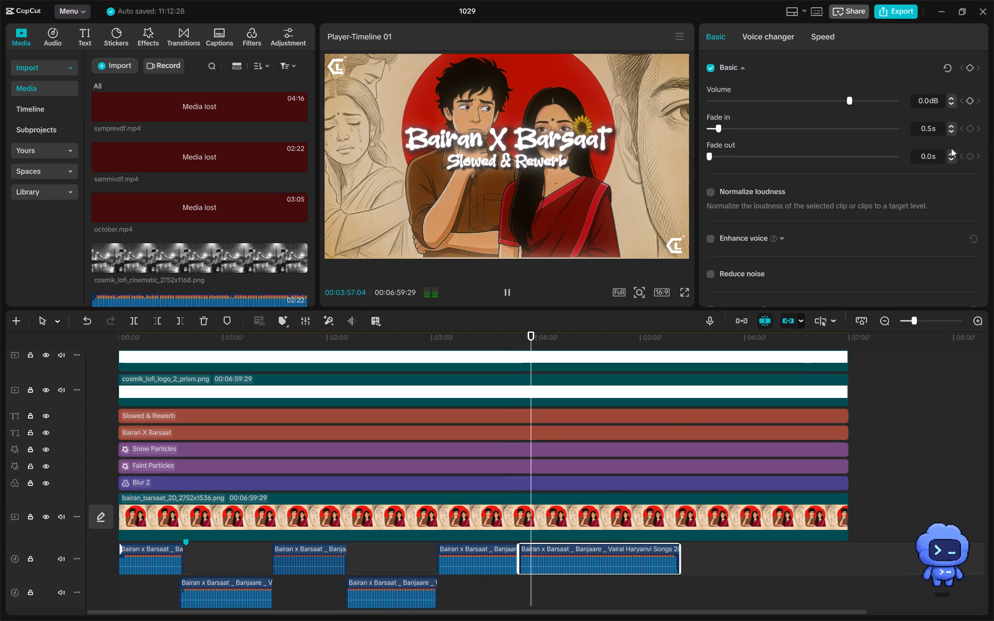
{"action": "double_click", "coordinate": [951, 159]}
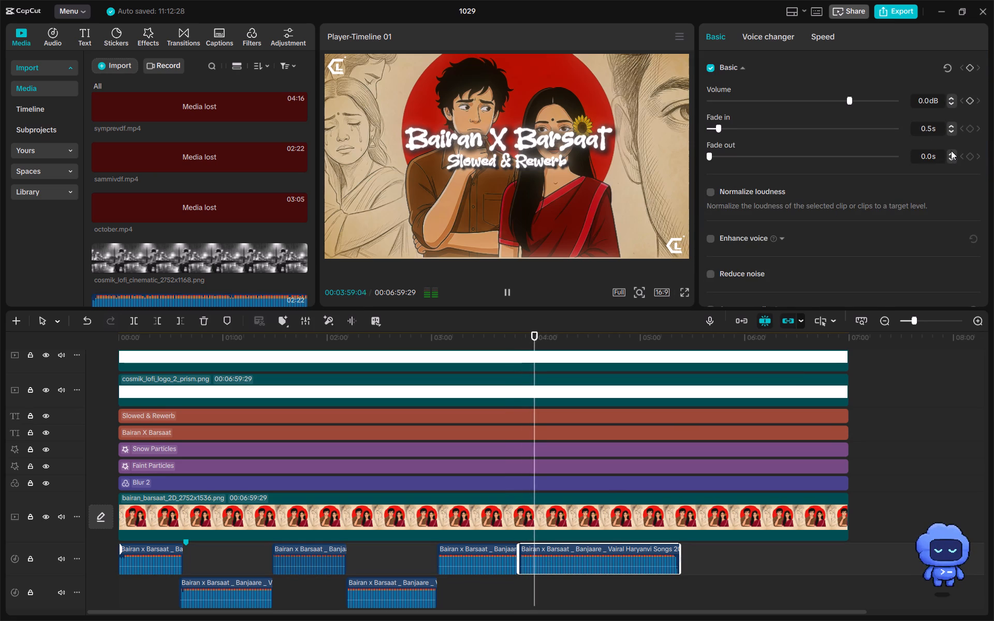
{"action": "triple_click", "coordinate": [951, 151]}
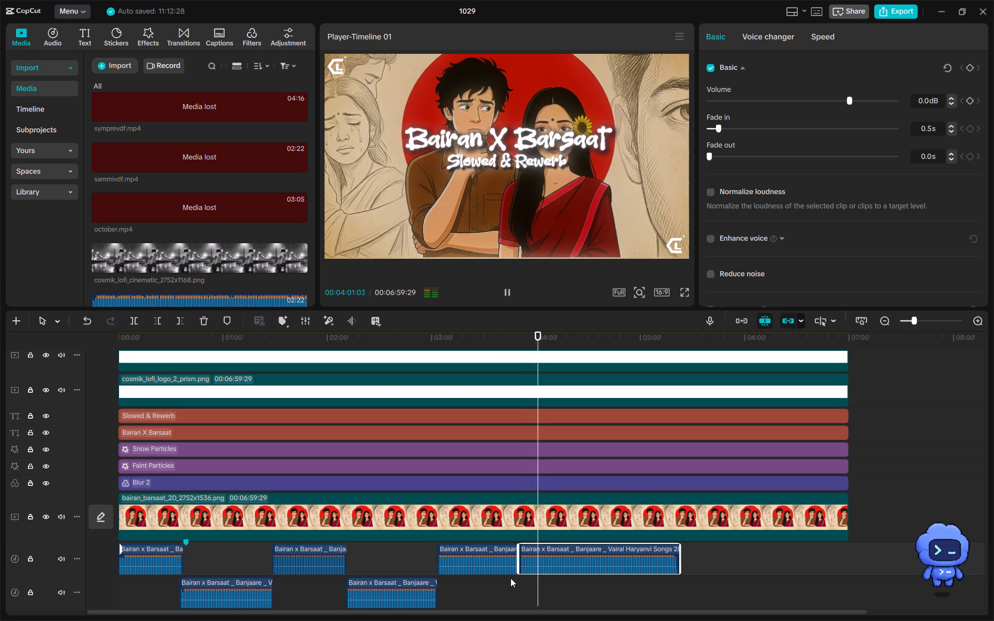
{"action": "left_click", "coordinate": [510, 578]}
{"action": "key", "text": "space"}
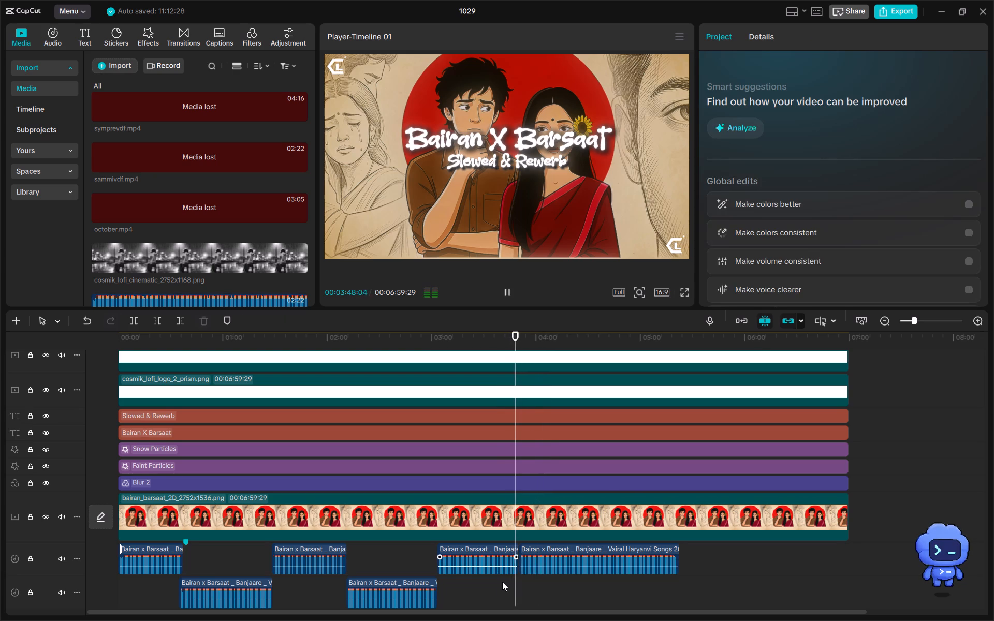
Move the last upper-track part to the lower track at 00:03:49:27, 7 frames before the preceding part ends, and play the overlap.
{"action": "left_click", "coordinate": [503, 588]}
{"action": "left_click", "coordinate": [508, 565]}
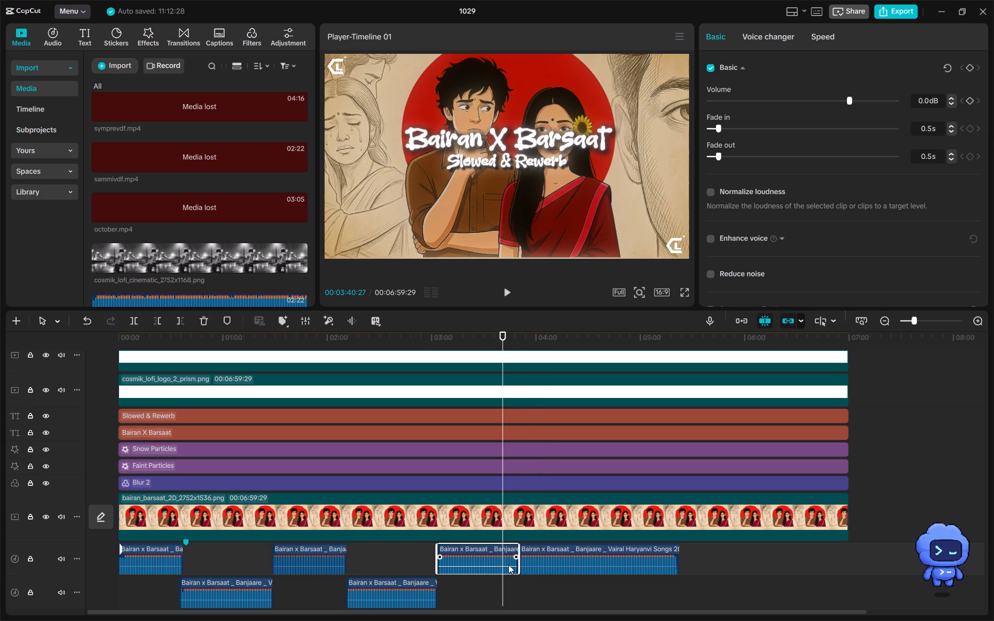
{"action": "key", "text": "Down"}
{"action": "key", "text": "Left"}
{"action": "key", "text": "Left"}
{"action": "key", "text": "Left"}
{"action": "key", "text": "Left"}
{"action": "key", "text": "Left"}
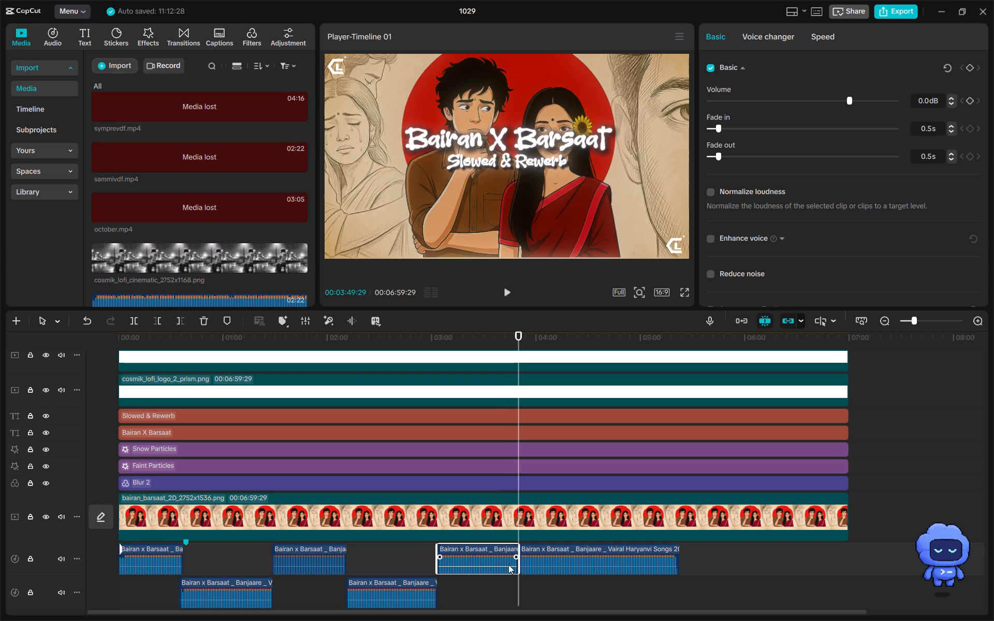
{"action": "key", "text": "Left"}
{"action": "key", "text": "Left"}
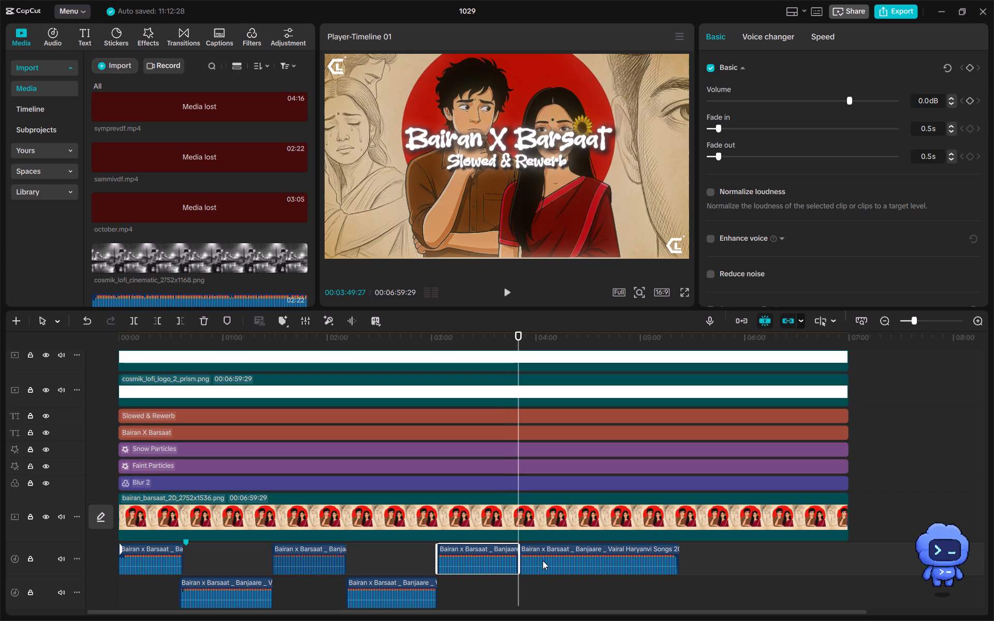
{"action": "left_click_drag", "start_coordinate": [543, 560], "coordinate": [546, 592]}
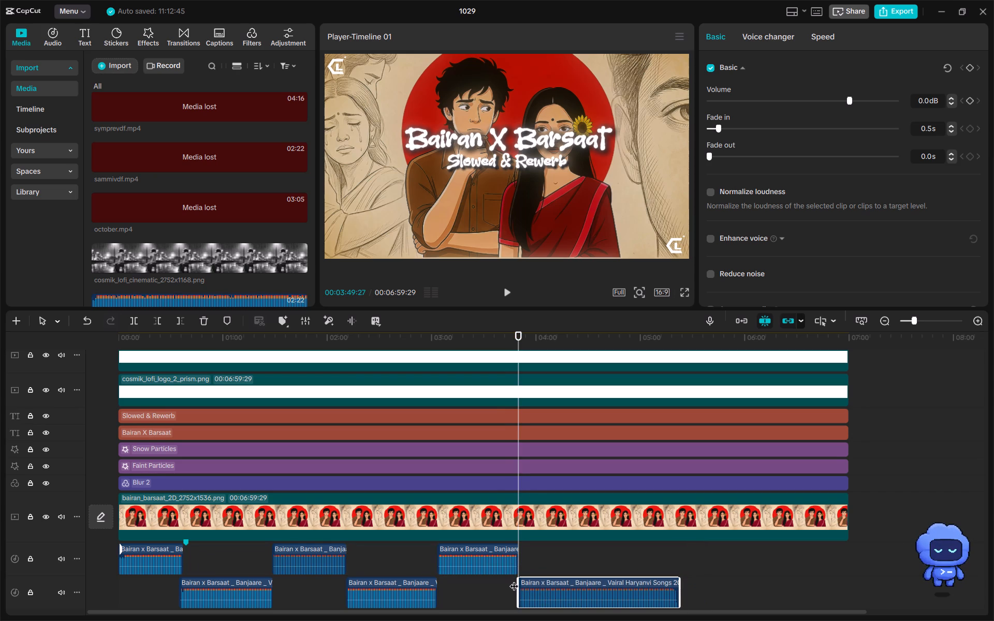
{"action": "left_click", "coordinate": [514, 580]}
{"action": "key", "text": "space"}
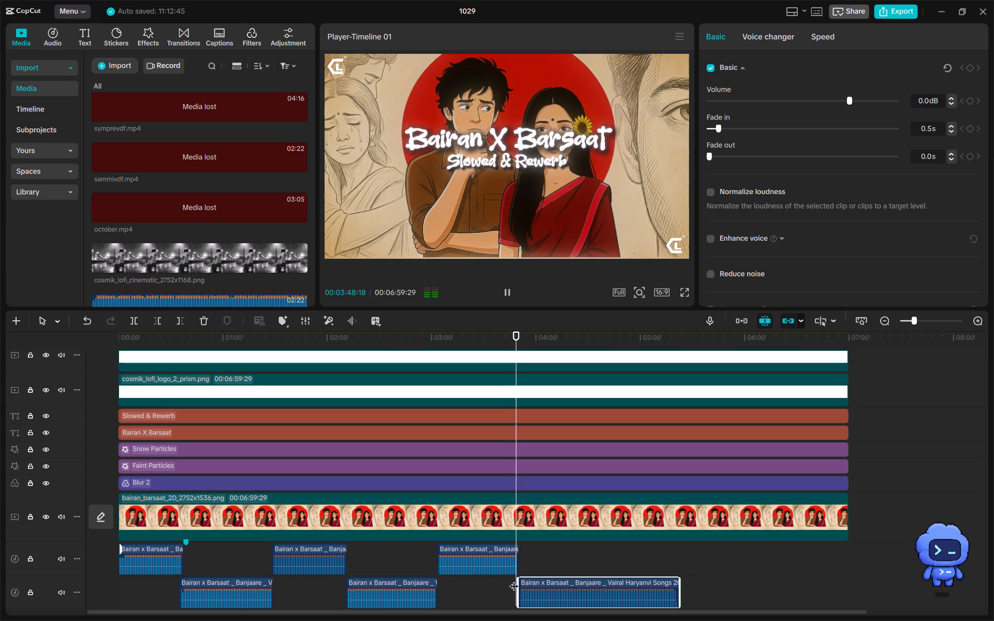
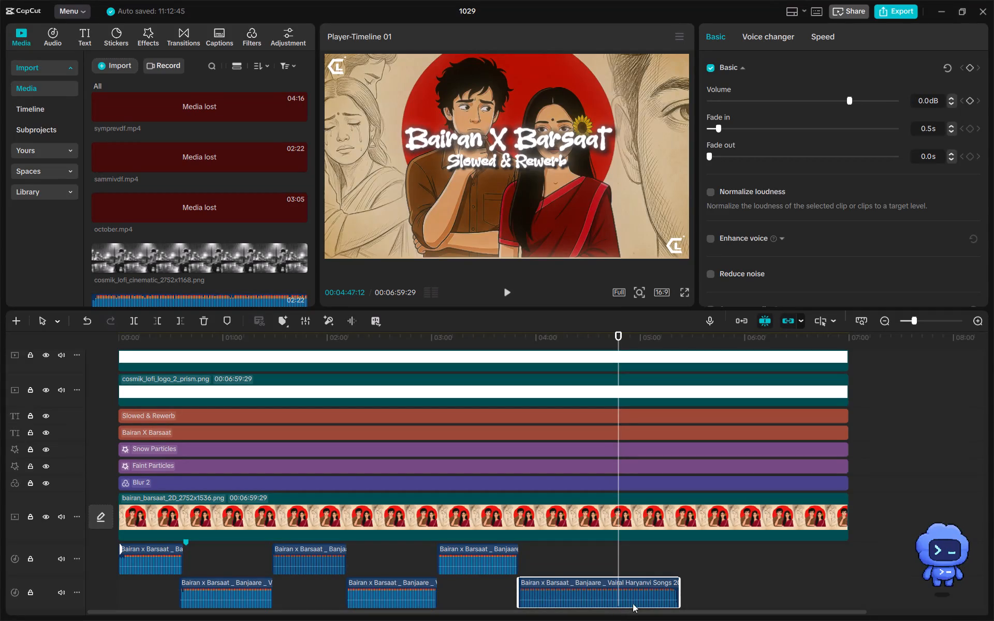
Trim the end of the last lower-track audio part to the playhead at 00:04:47:12 and set its fade-out to 0.5 s.
{"action": "left_click", "coordinate": [650, 596]}
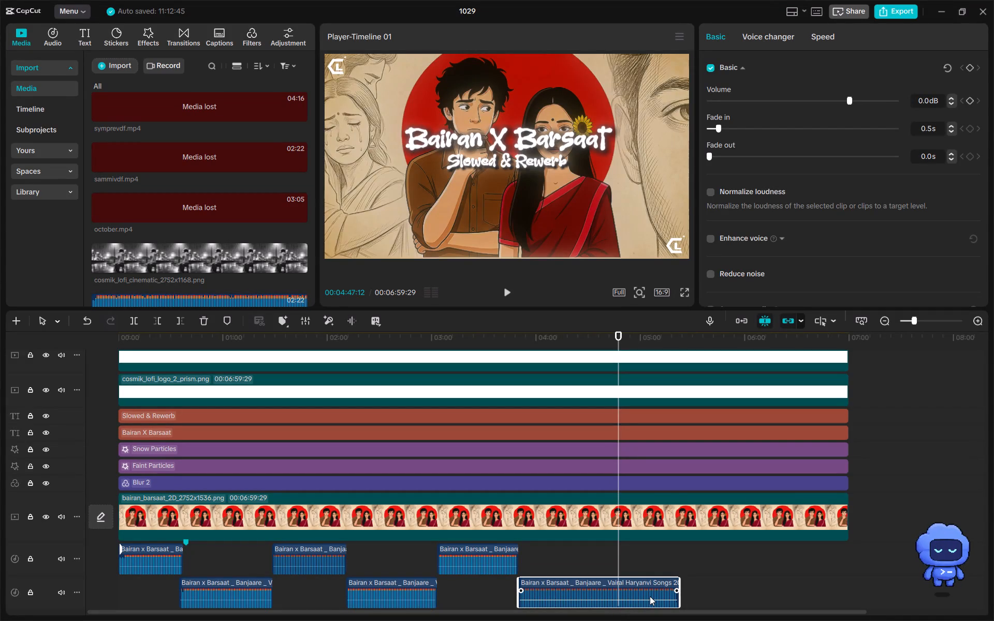
{"action": "key", "text": "w"}
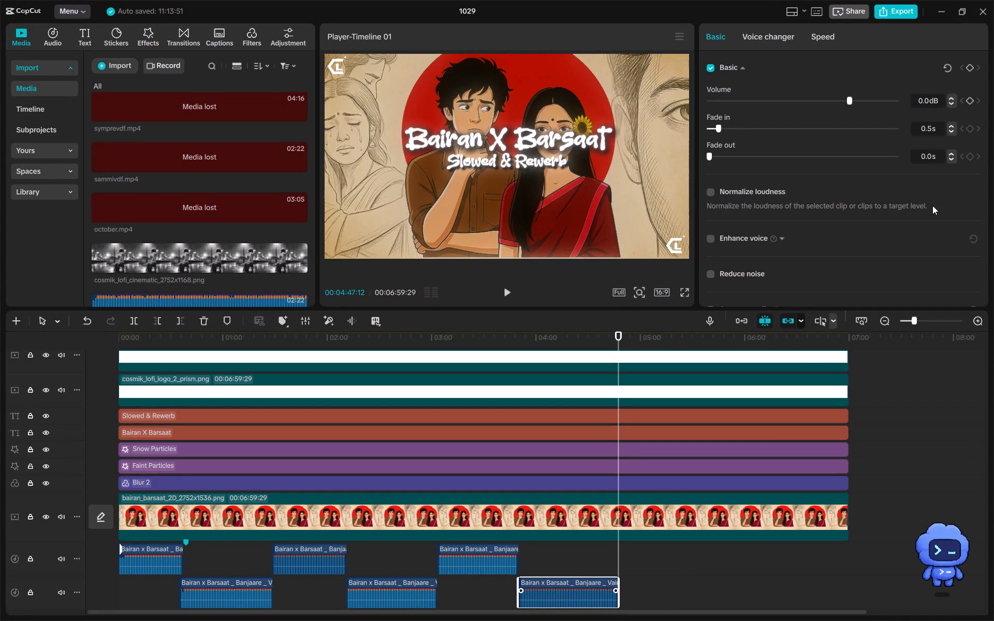
{"action": "triple_click", "coordinate": [952, 154]}
{"action": "double_click", "coordinate": [952, 154]}
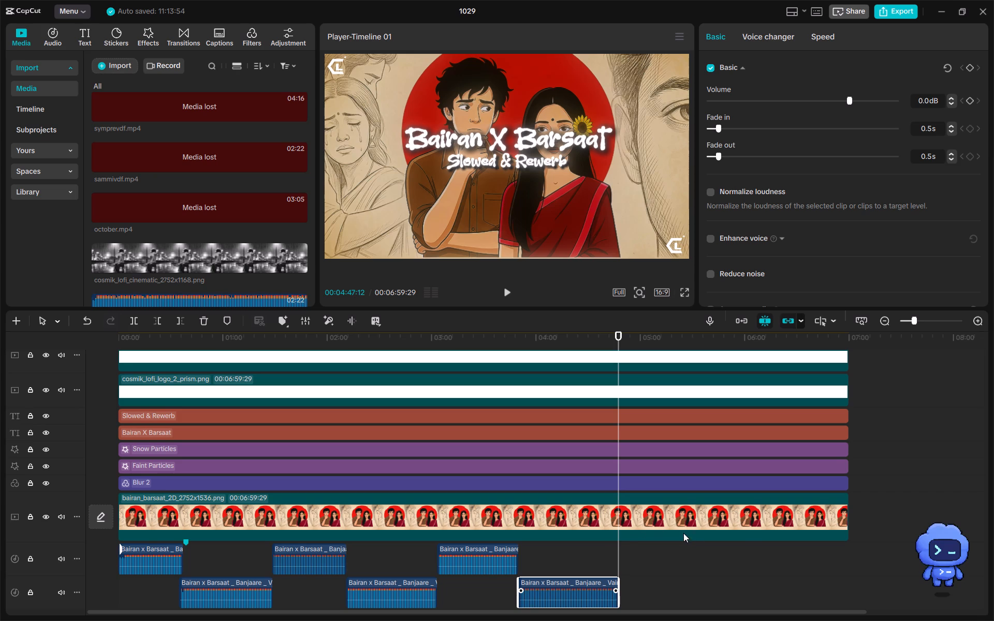
Trim the ends of all image, logo, text, effect and filter clips above the audio to the playhead at 00:04:47:12.
{"action": "left_click_drag", "start_coordinate": [739, 543], "coordinate": [622, 327]}
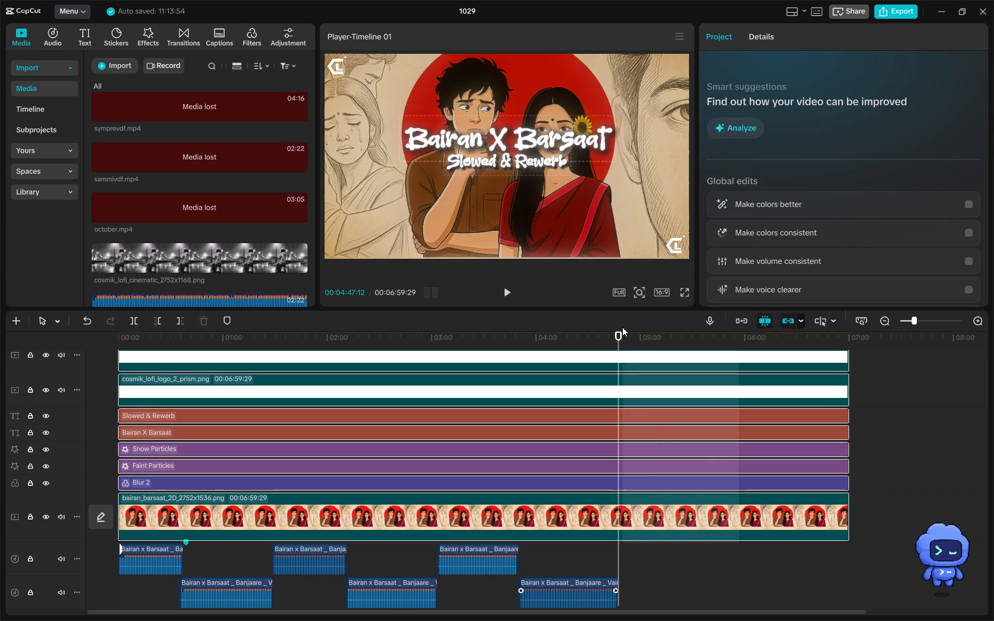
{"action": "left_click_drag", "start_coordinate": [622, 327], "coordinate": [621, 323]}
{"action": "key", "text": "w"}
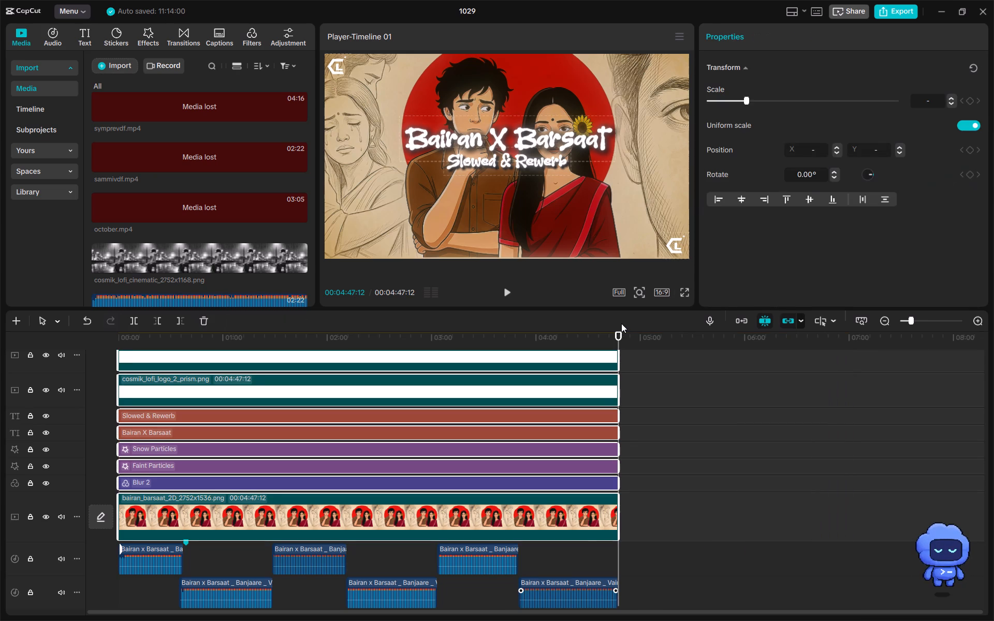
{"action": "scroll", "coordinate": [587, 532], "scroll_direction": "up", "scroll_amount": 2}
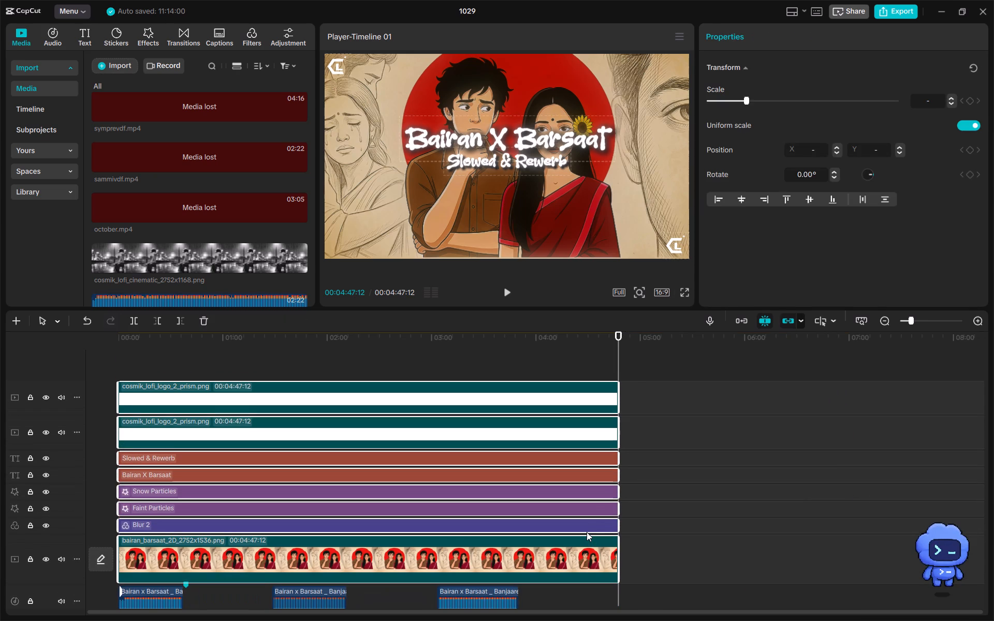
Export the timeline as a video named xvideo, keeping the existing export settings.
{"action": "left_click", "coordinate": [902, 8]}
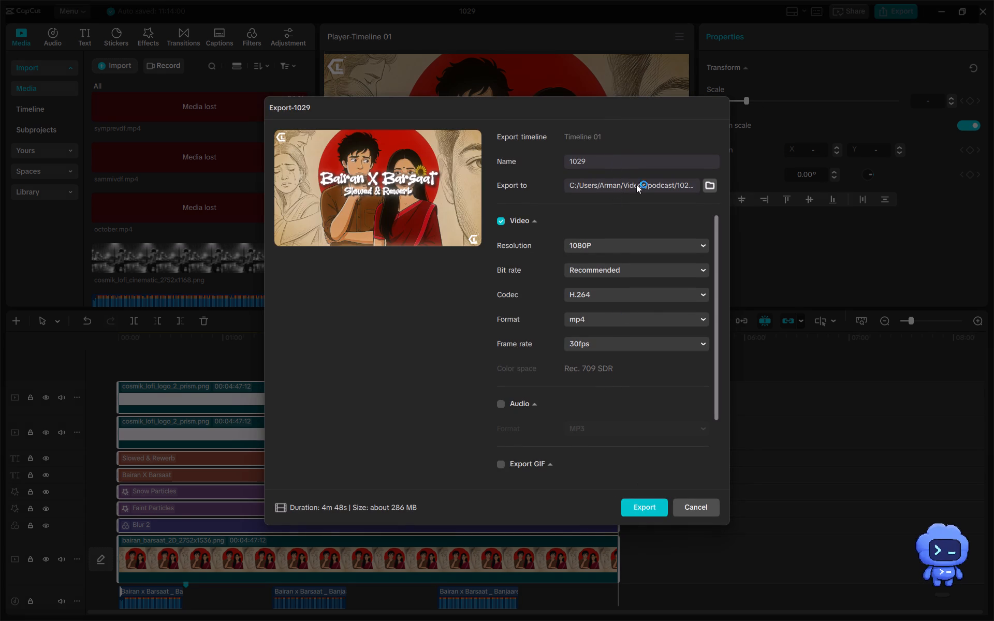
{"action": "double_click", "coordinate": [631, 157]}
{"action": "key", "text": "BackSpace"}
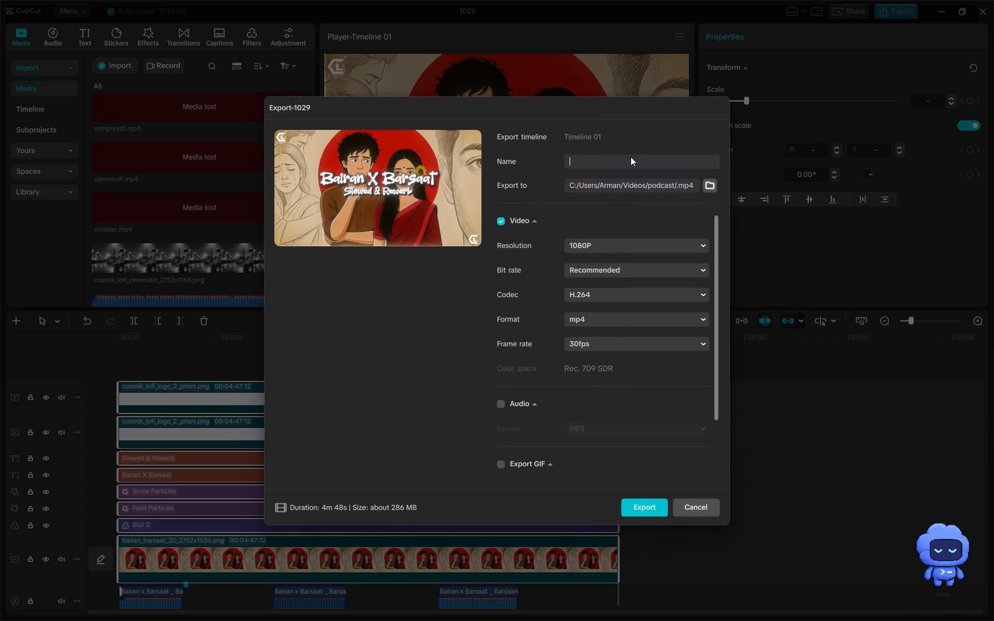
{"action": "type", "text": "xvideo"}
{"action": "left_click", "coordinate": [650, 505]}
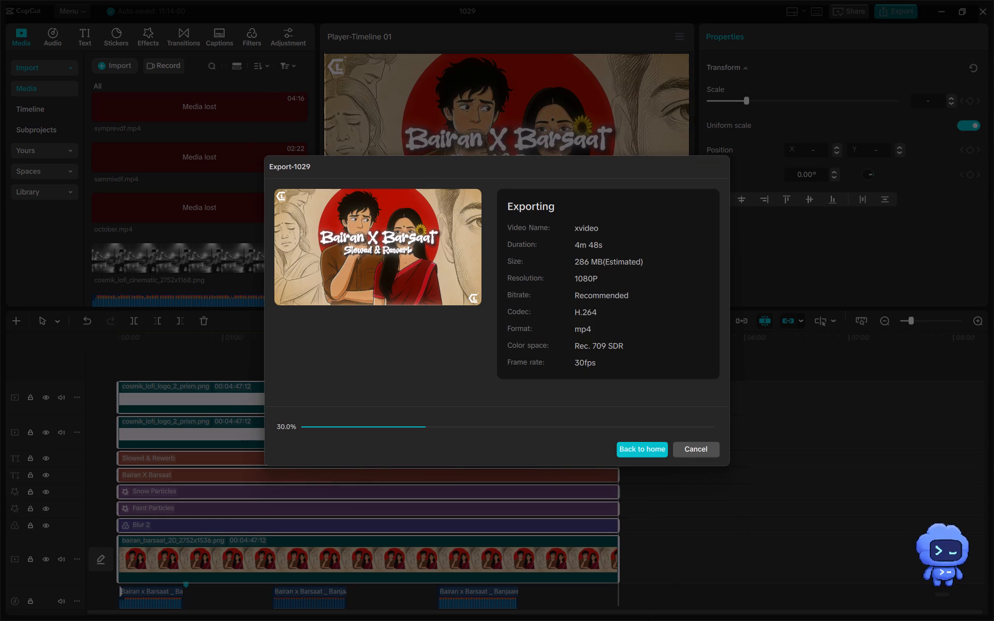